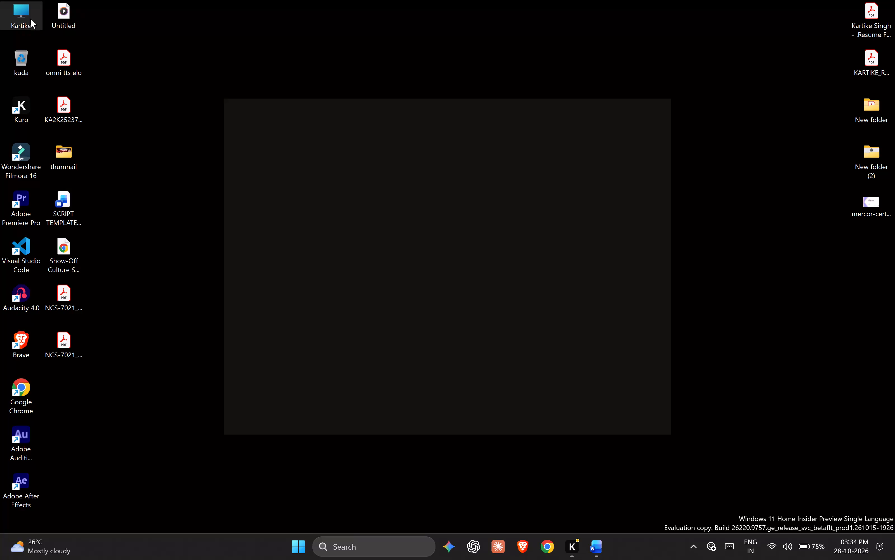
# Launch Audacity 4.0 from the desktop.
pyautogui.doubleClick(31, 299)
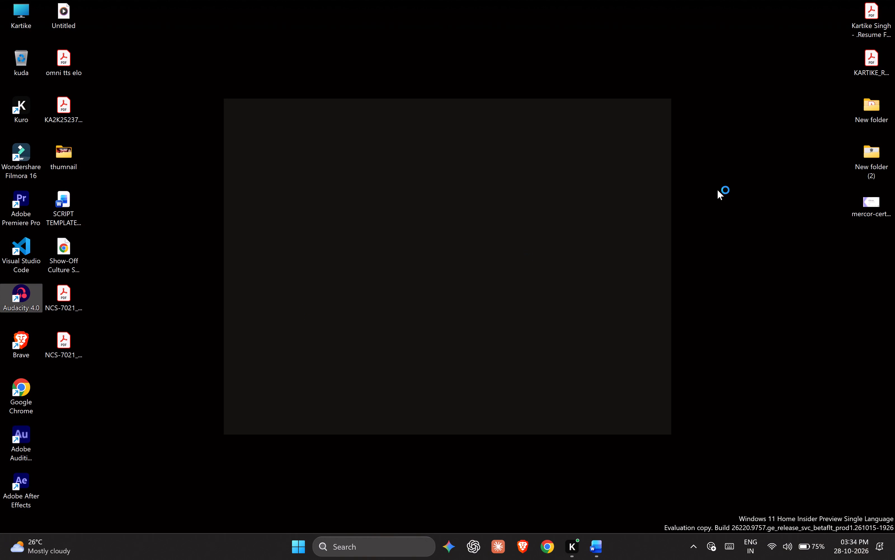
# Switch to the open SCRIPT TEMPLATE - CAMERA AND VOICE OVER document in Word and look over its opening voice-over rows.
pyautogui.click(595, 550)
pyautogui.scroll(-4, 572, 296)
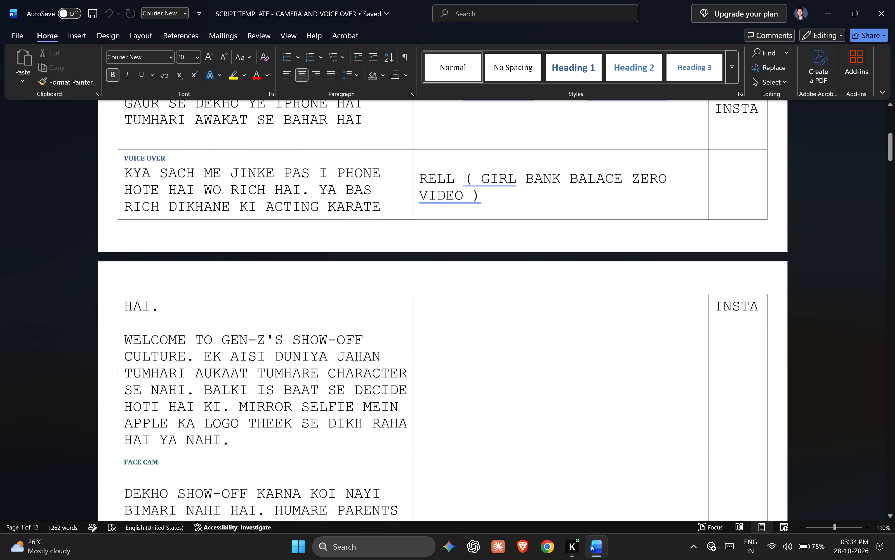
pyautogui.scroll(6, 571, 322)
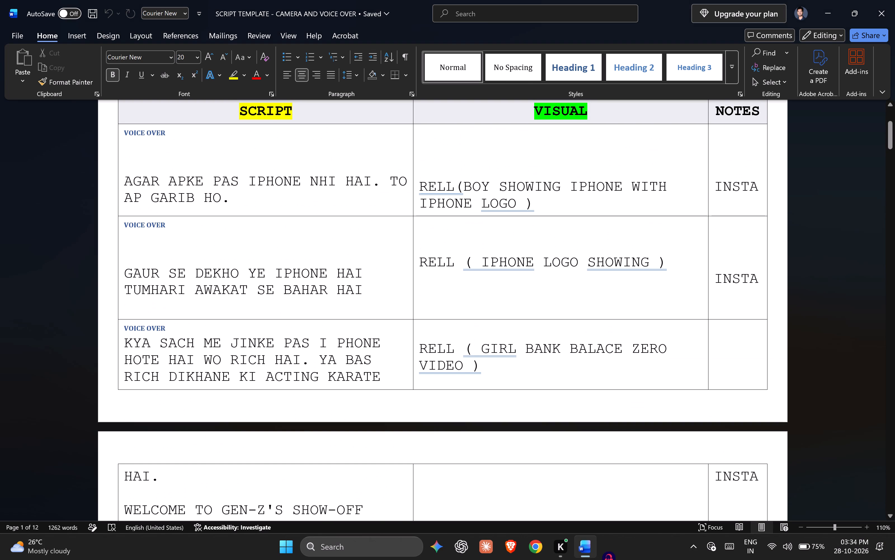
# Switch to Audacity, dismiss the welcome dialogue and create a new empty project.
pyautogui.click(614, 541)
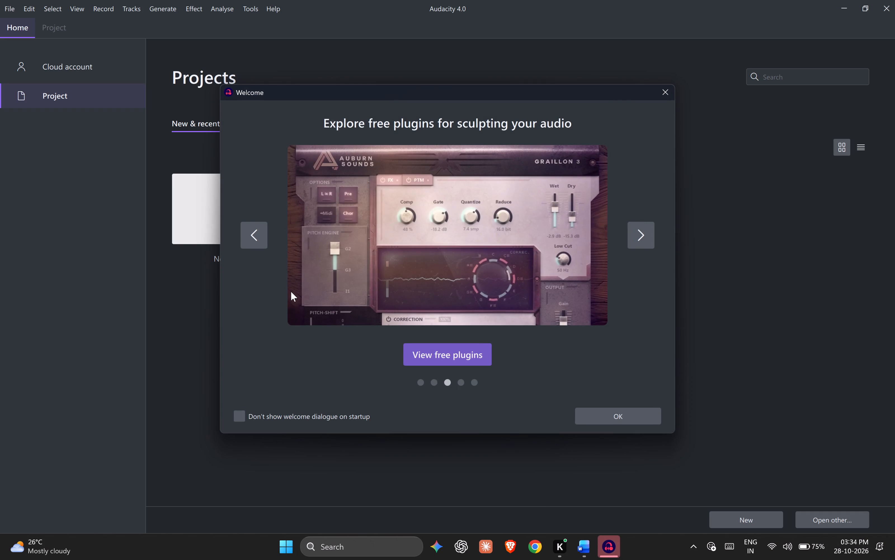
pyautogui.click(664, 95)
pyautogui.click(228, 234)
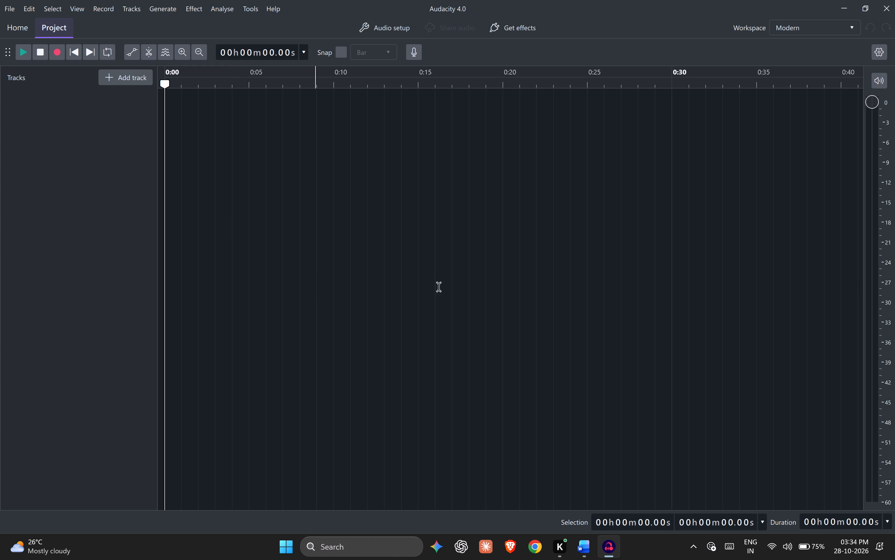
# Connect the OPPO Enco Buds2 earbuds to the computer over Bluetooth.
pyautogui.click(778, 551)
pyautogui.click(864, 343)
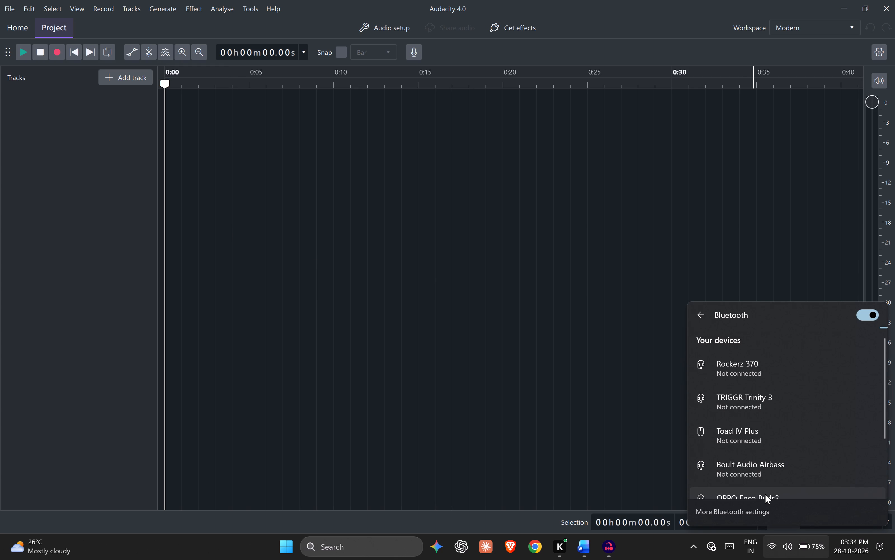
pyautogui.click(765, 494)
pyautogui.click(666, 549)
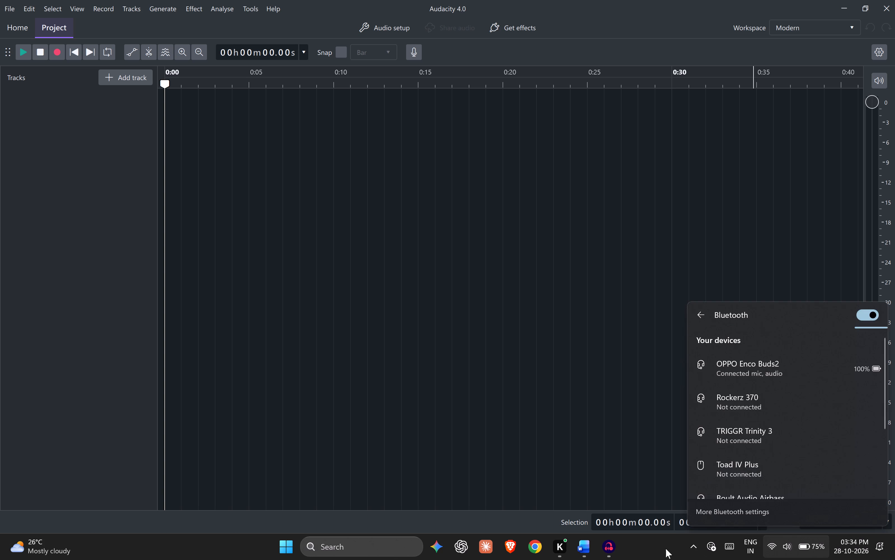
# Minimize Audacity to bring the voice-over script in Word back into view.
pyautogui.click(844, 11)
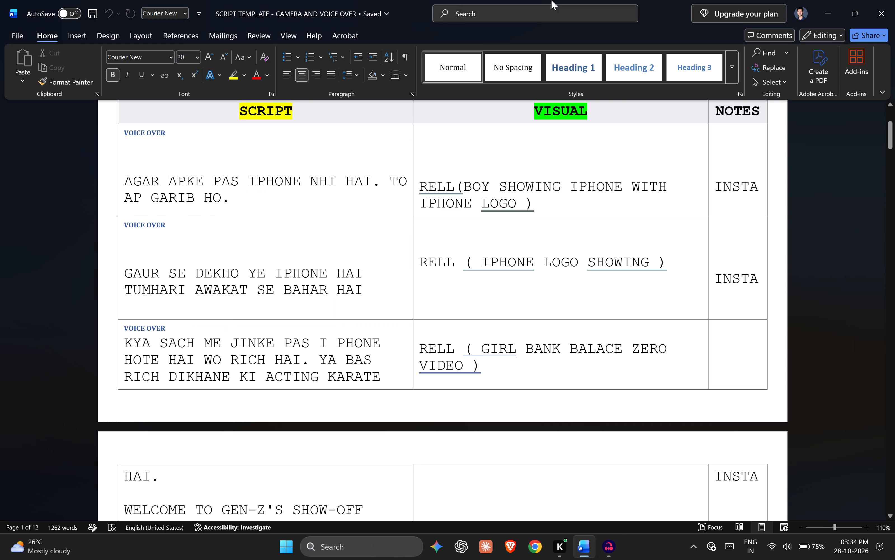
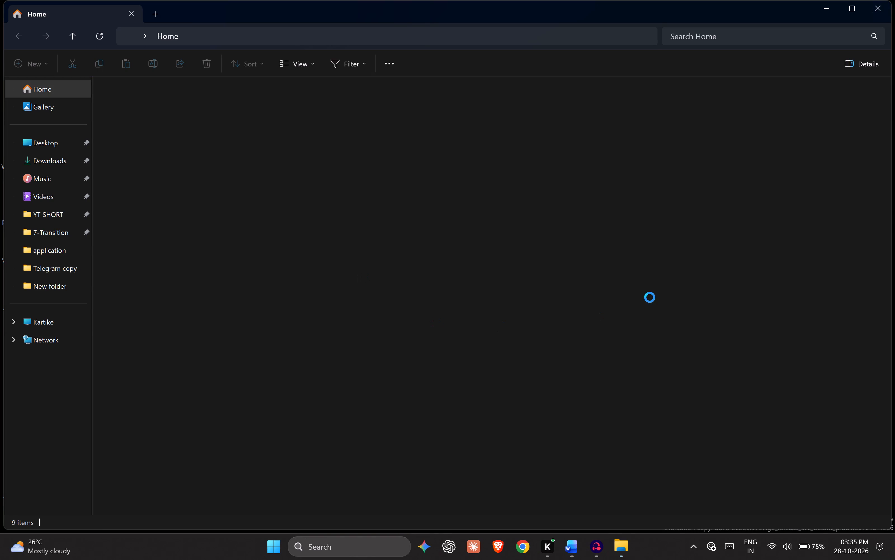
# Listen to part of the existing audio file 11 in the voice over folder under YT LONG on drive D, and close the player.
pyautogui.doubleClick(328, 119)
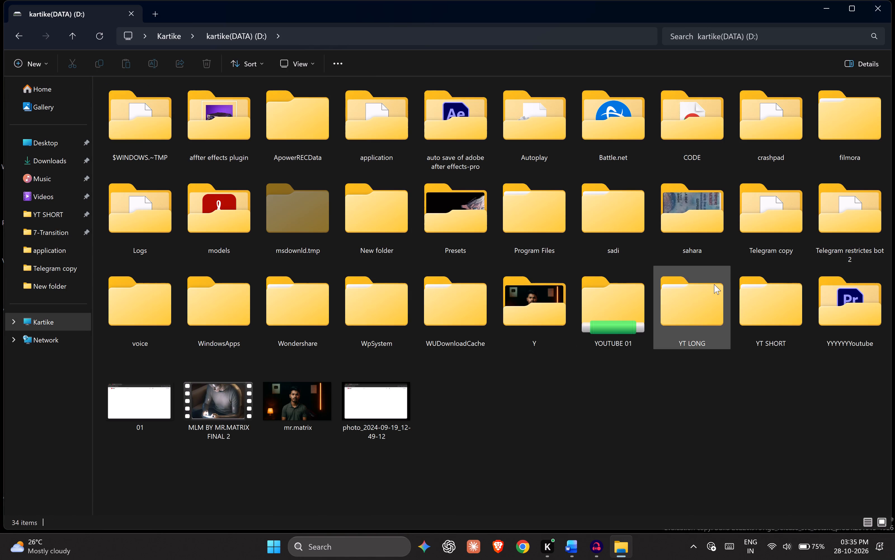
pyautogui.click(715, 285)
pyautogui.doubleClick(710, 315)
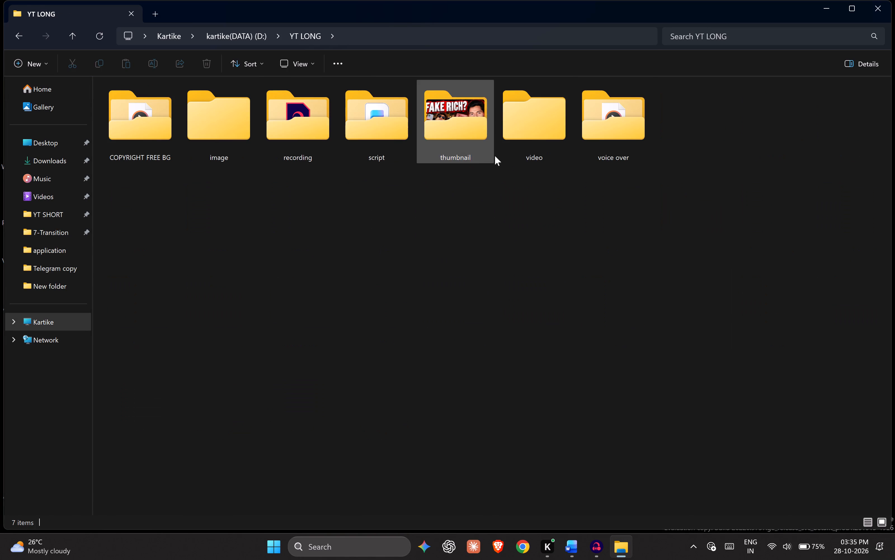
pyautogui.doubleClick(599, 140)
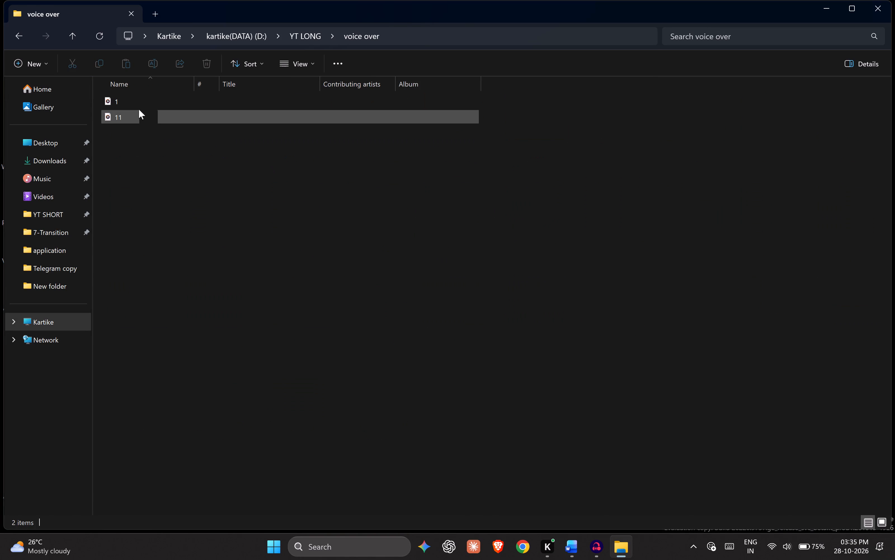
pyautogui.doubleClick(139, 113)
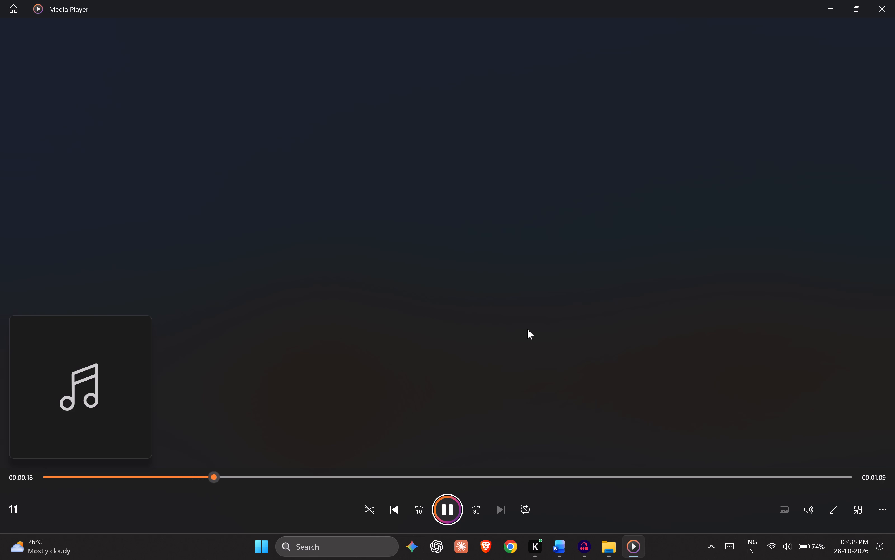
pyautogui.click(894, 0)
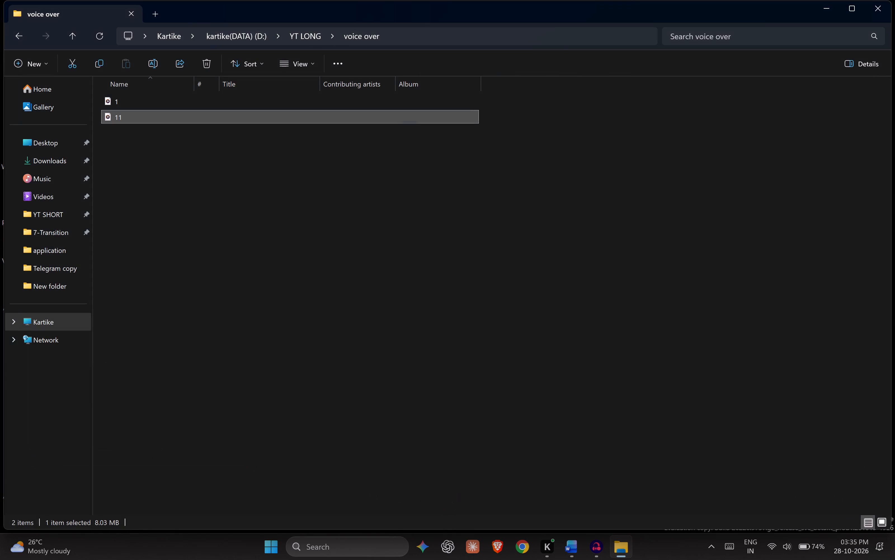
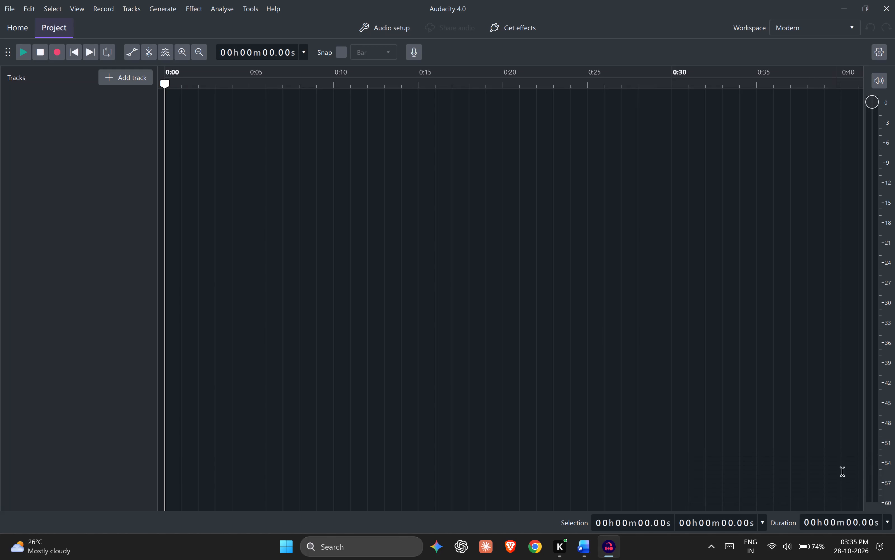
# Switch to the Word script and review the first voice-over rows under the title "Welcome to Gen-Z's Show-Off Culture!".
pyautogui.click(585, 542)
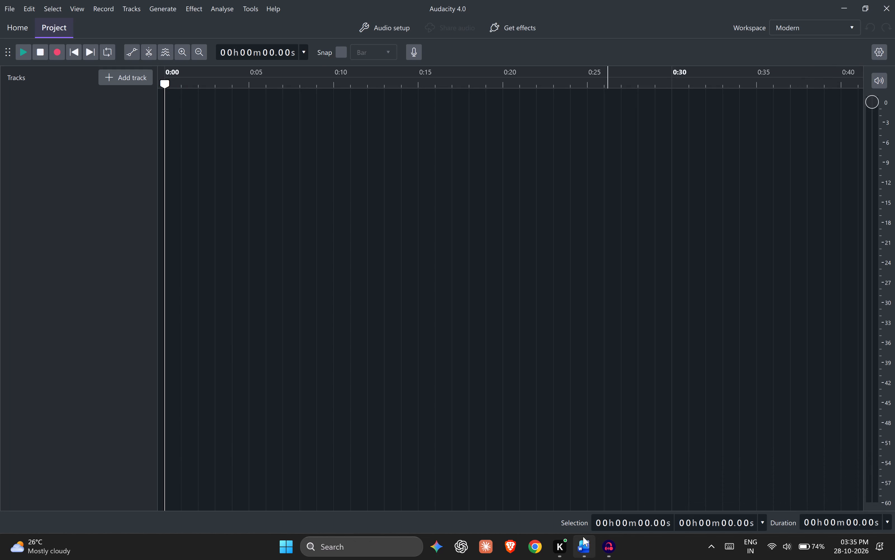
pyautogui.click(582, 538)
pyautogui.scroll(2, 474, 298)
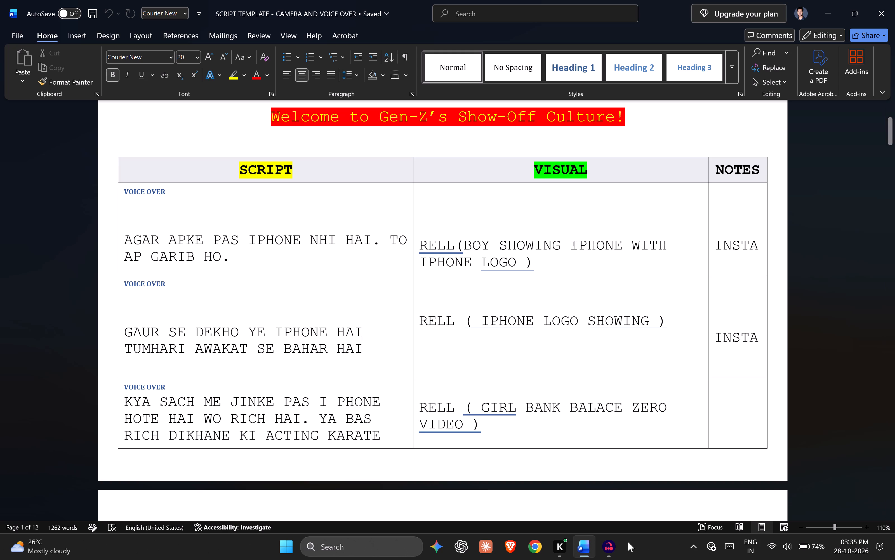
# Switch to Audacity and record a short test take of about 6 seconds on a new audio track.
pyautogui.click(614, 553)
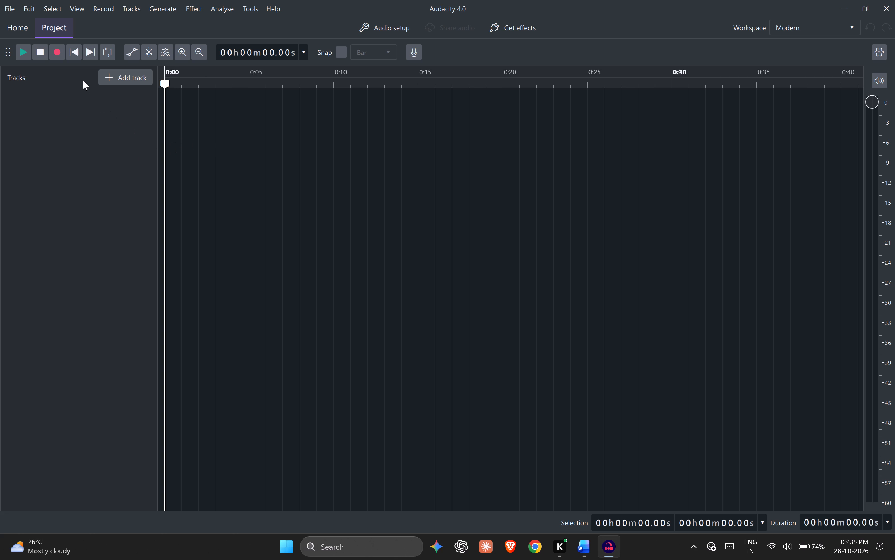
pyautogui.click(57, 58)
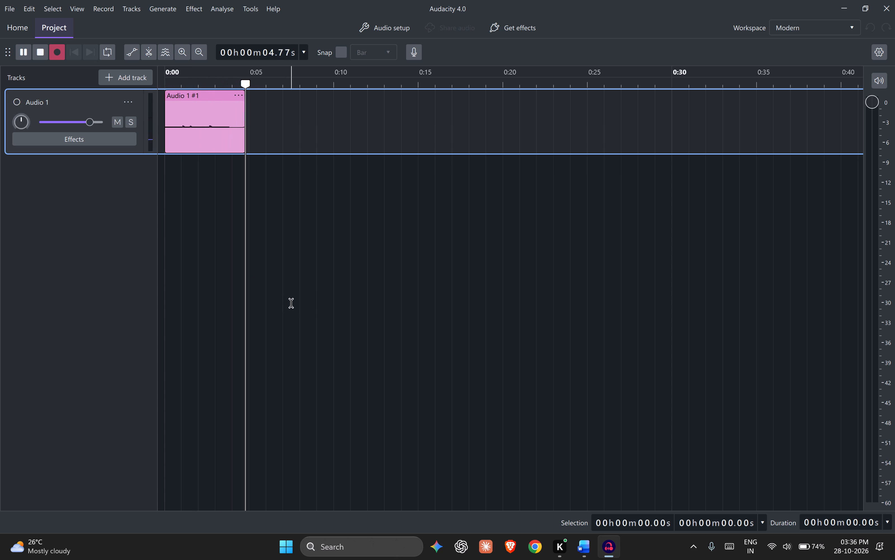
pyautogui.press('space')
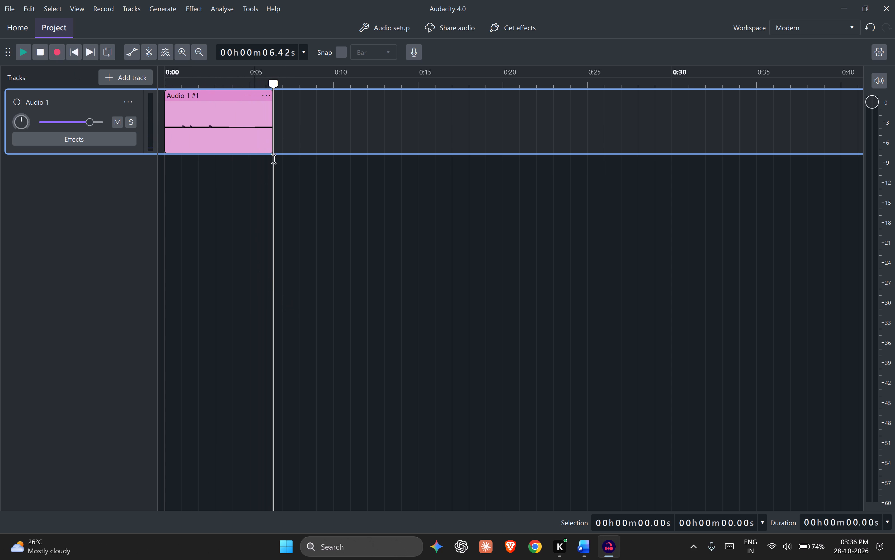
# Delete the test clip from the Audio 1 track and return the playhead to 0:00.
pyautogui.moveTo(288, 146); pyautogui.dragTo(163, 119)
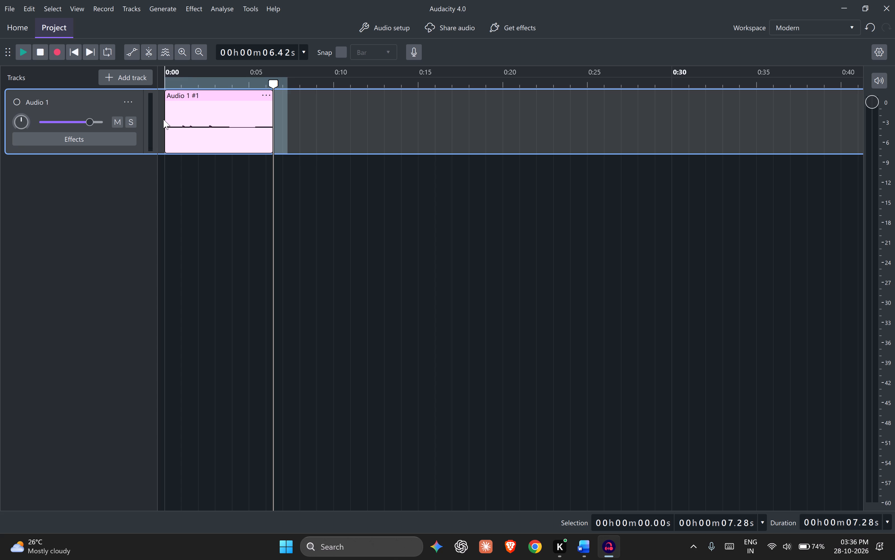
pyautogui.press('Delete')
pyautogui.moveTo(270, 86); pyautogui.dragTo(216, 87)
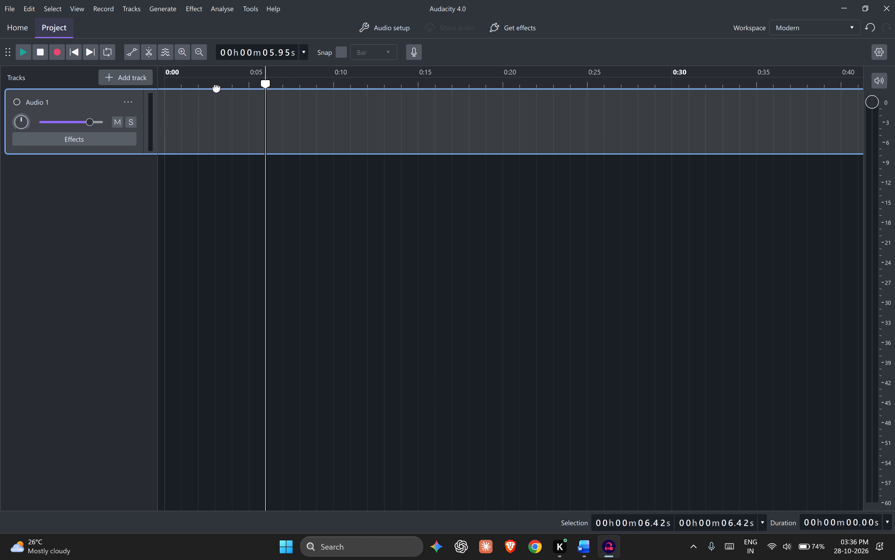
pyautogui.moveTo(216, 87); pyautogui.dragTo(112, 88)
# Start recording on Audio 1 from 0:00 and follow the Word script for narration through the opening rows on pages 1 and 2.
pyautogui.click(60, 56)
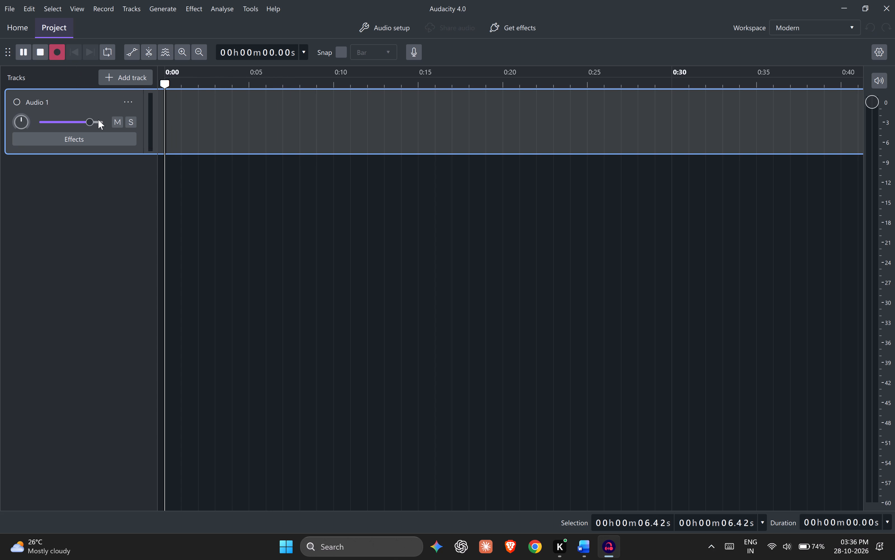
pyautogui.click(588, 549)
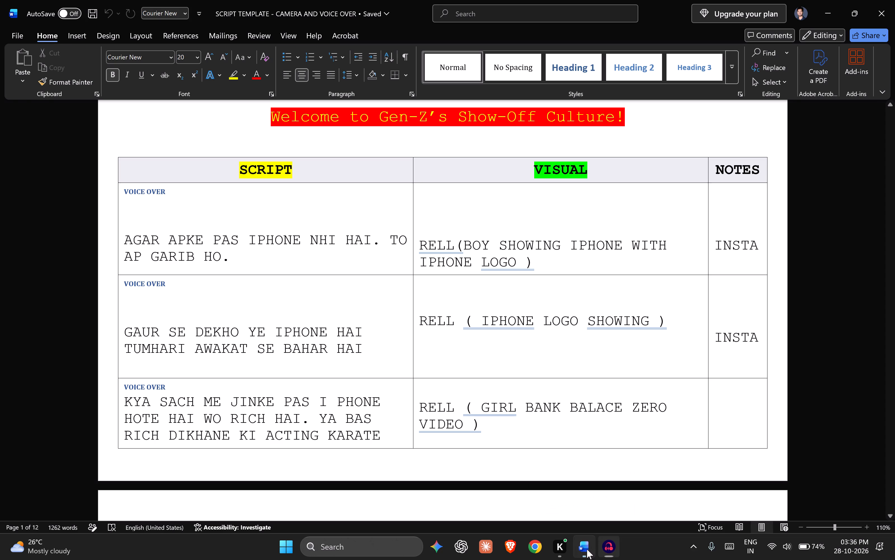
pyautogui.scroll(-2, 587, 293)
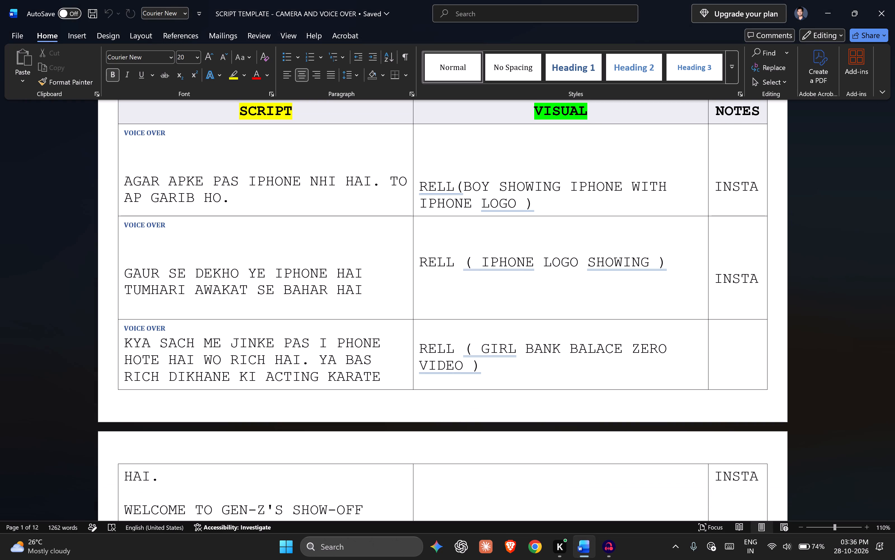
pyautogui.scroll(-1, 587, 293)
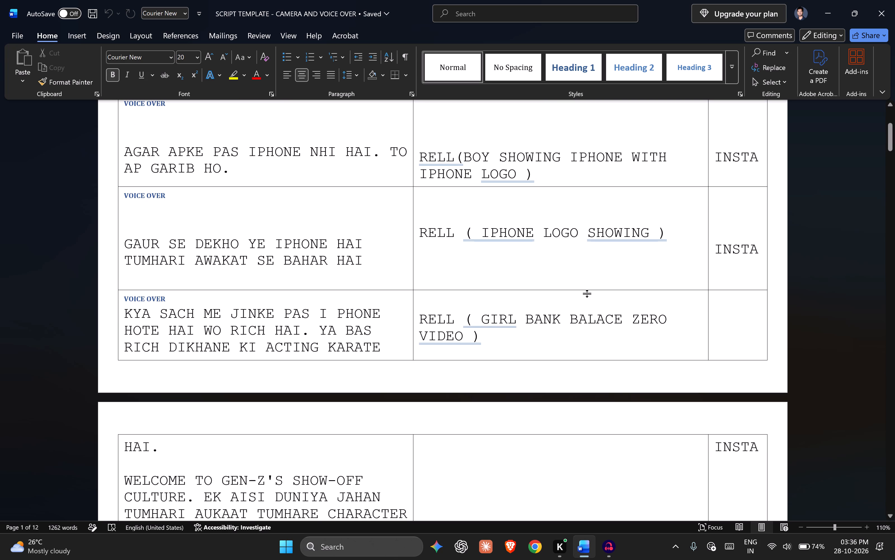
pyautogui.scroll(-1, 587, 293)
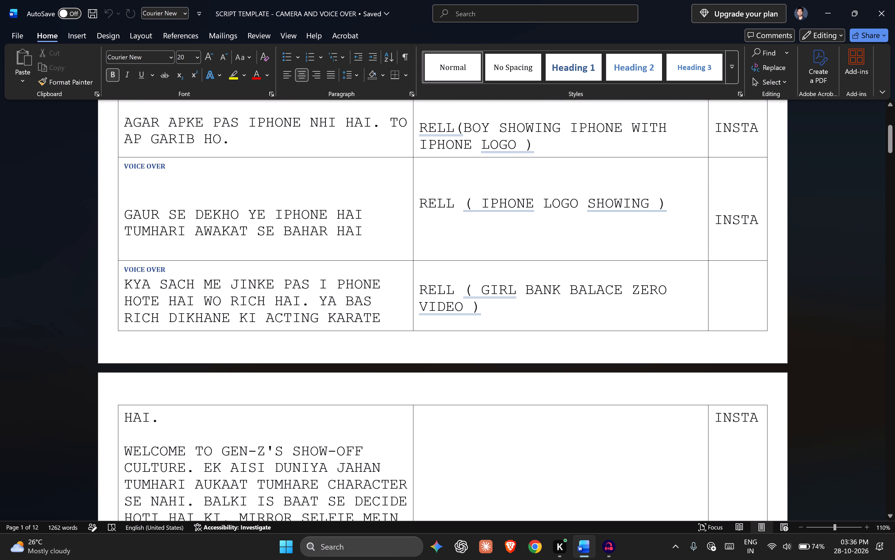
pyautogui.scroll(-1, 587, 293)
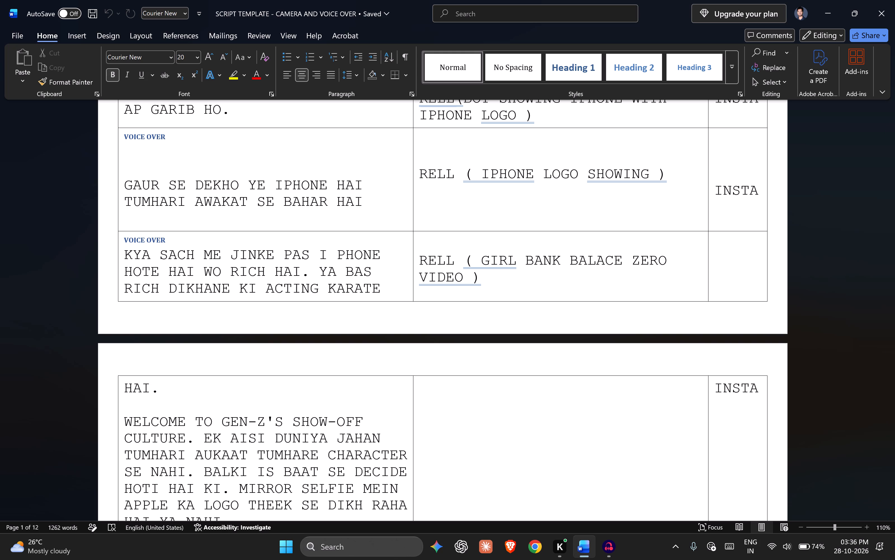
pyautogui.scroll(-4, 581, 299)
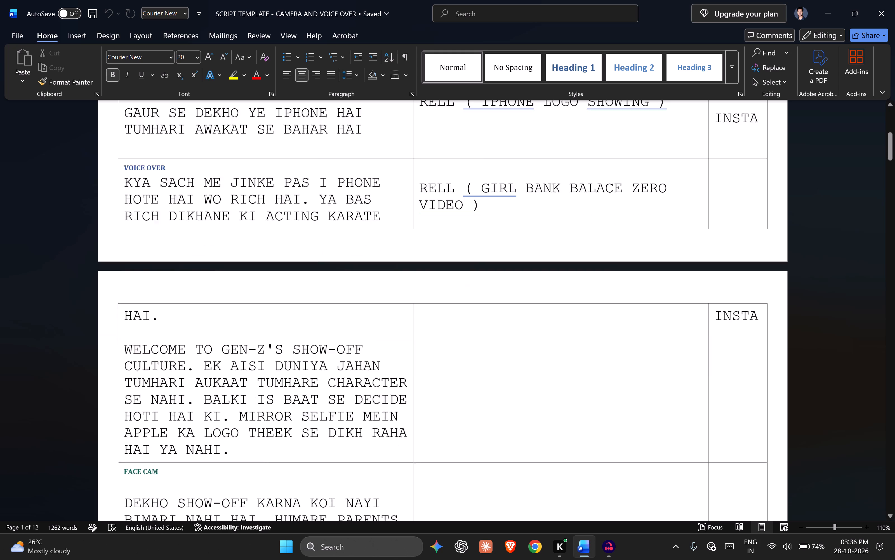
pyautogui.scroll(-2, 609, 293)
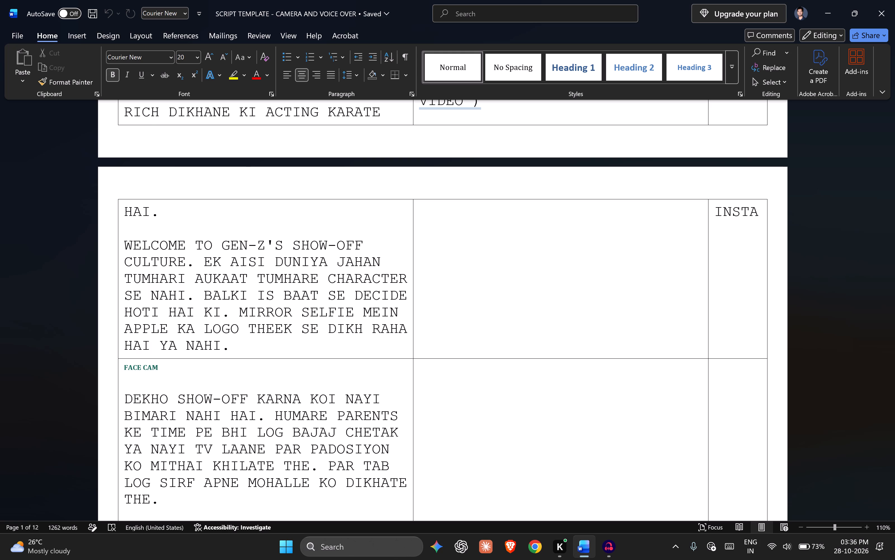
pyautogui.scroll(-4, 617, 284)
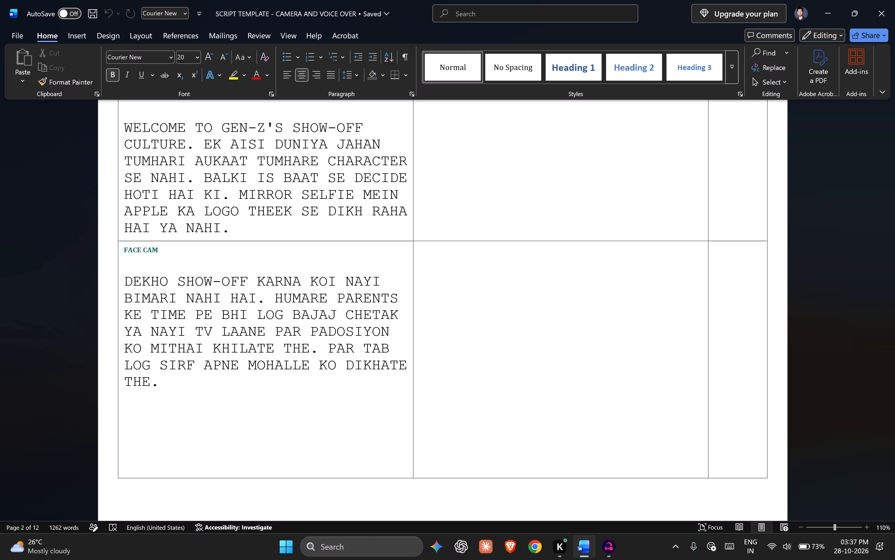
# Follow the script for the ongoing narration from the "BUT AAJ KI GENERATION" voice-over row through "RENT-A-LIFESTYLE" to the Ghazipur iPhone row.
pyautogui.scroll(-10, 609, 276)
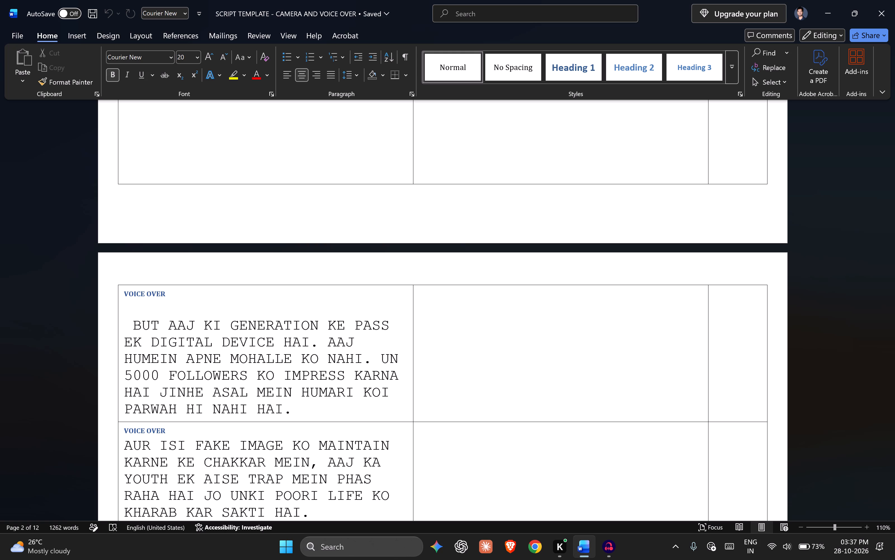
pyautogui.scroll(-4, 611, 297)
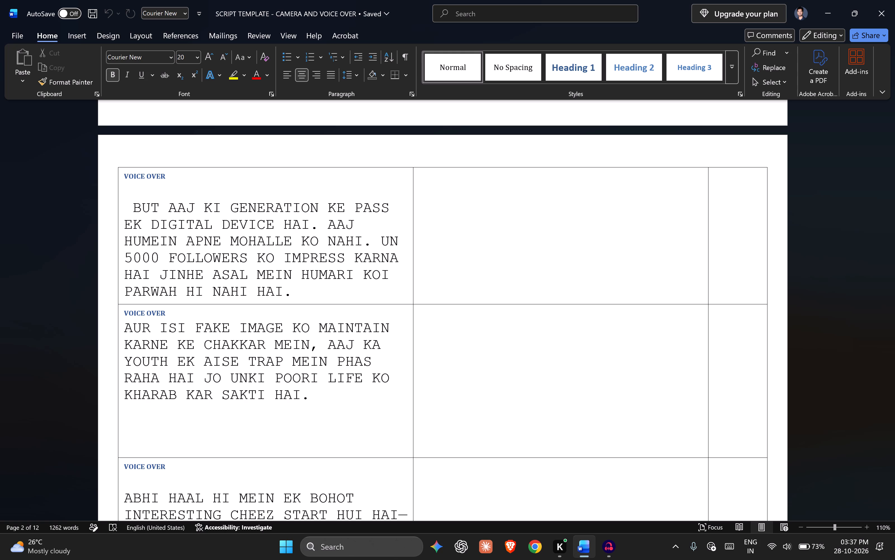
pyautogui.scroll(-6, 609, 292)
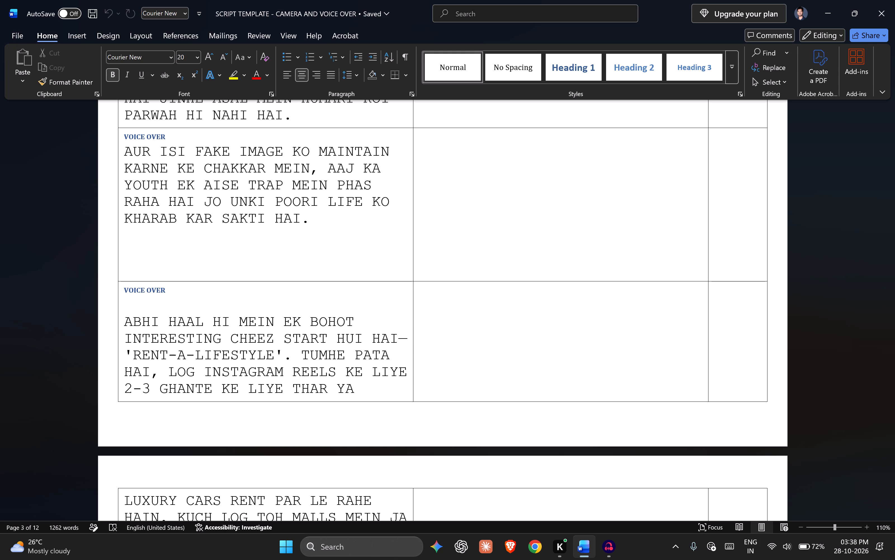
pyautogui.scroll(-3, 603, 286)
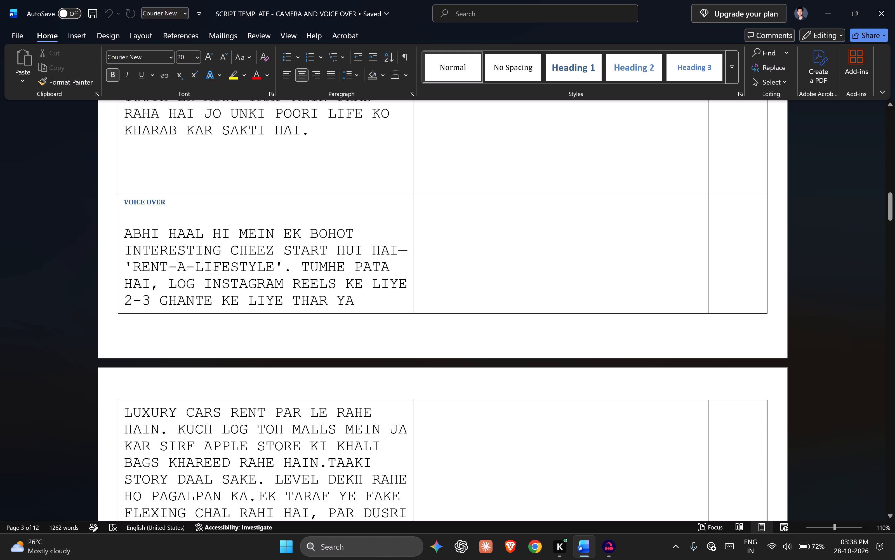
pyautogui.scroll(-3, 584, 291)
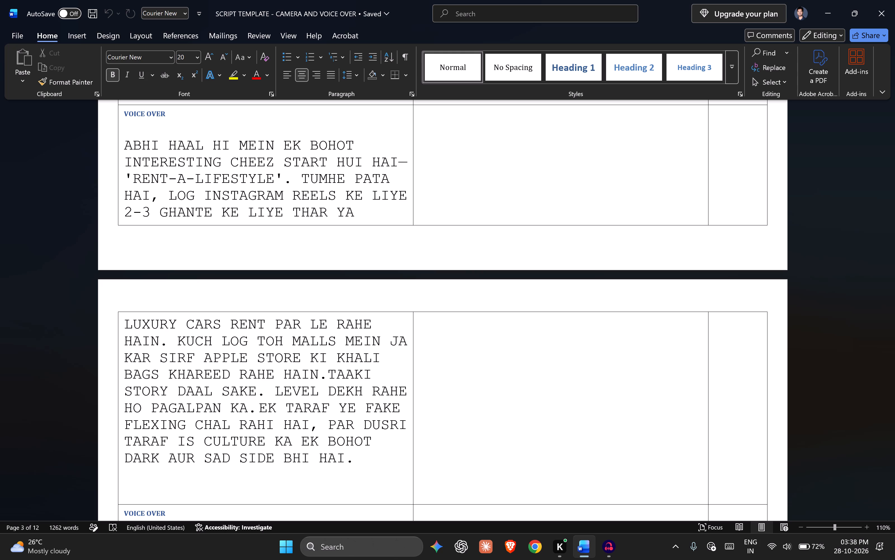
pyautogui.scroll(-1, 585, 291)
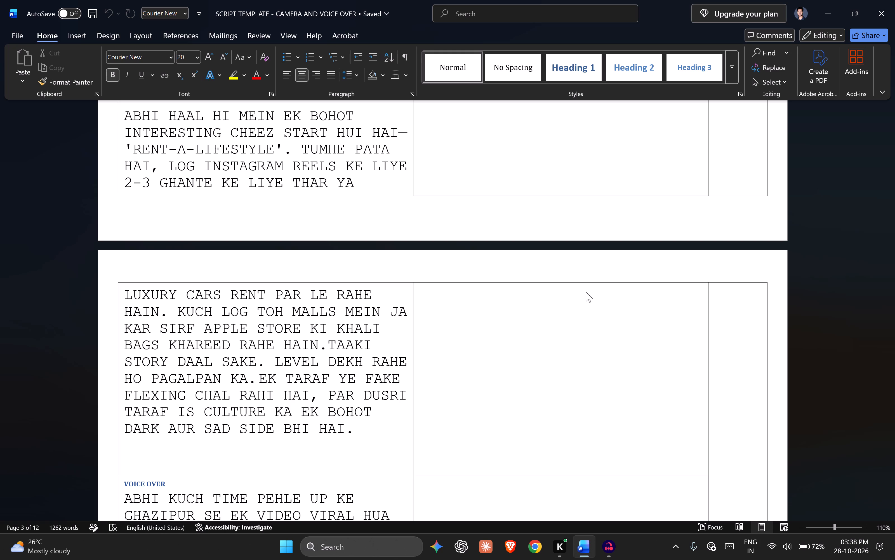
pyautogui.scroll(-2, 586, 292)
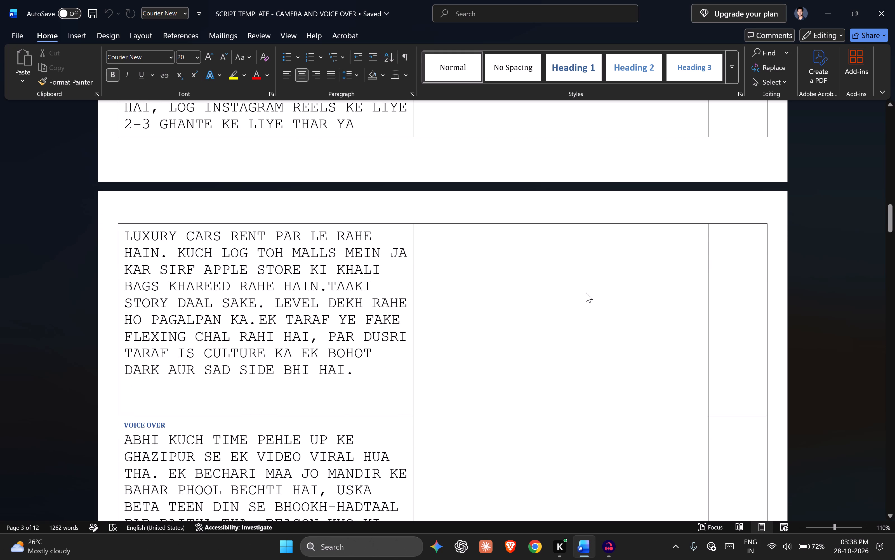
pyautogui.scroll(-5, 586, 293)
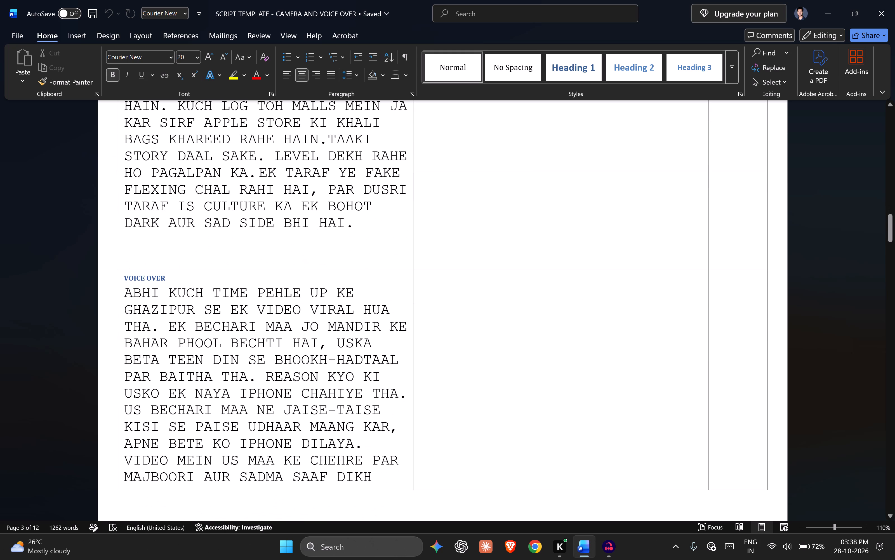
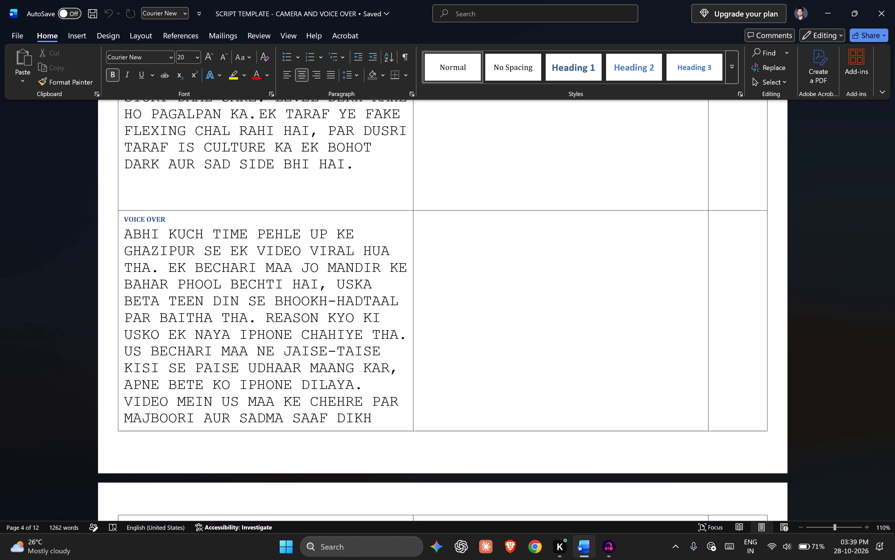
# Narrate the Ghazipur iPhone story from the Word script through its UPSC line, and stop the Audacity recording at about 4:20.
pyautogui.scroll(-1, 579, 295)
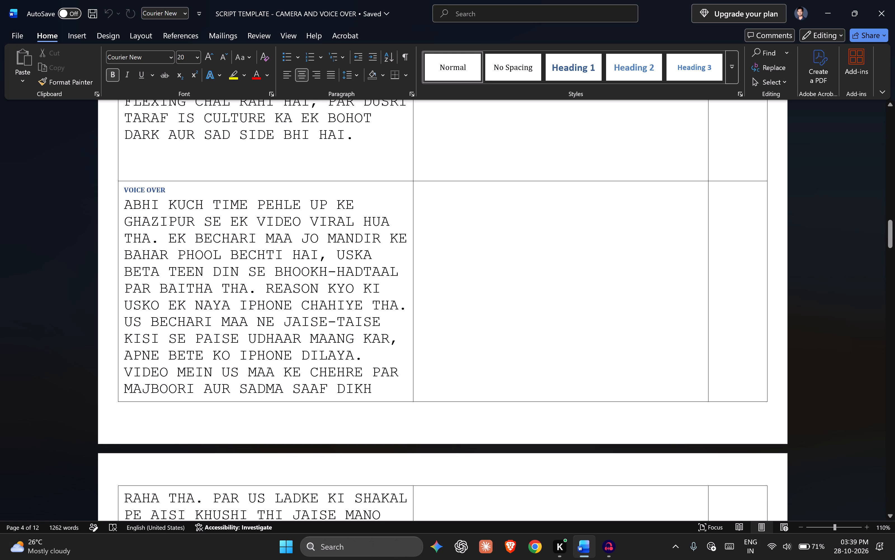
pyautogui.scroll(-1, 574, 295)
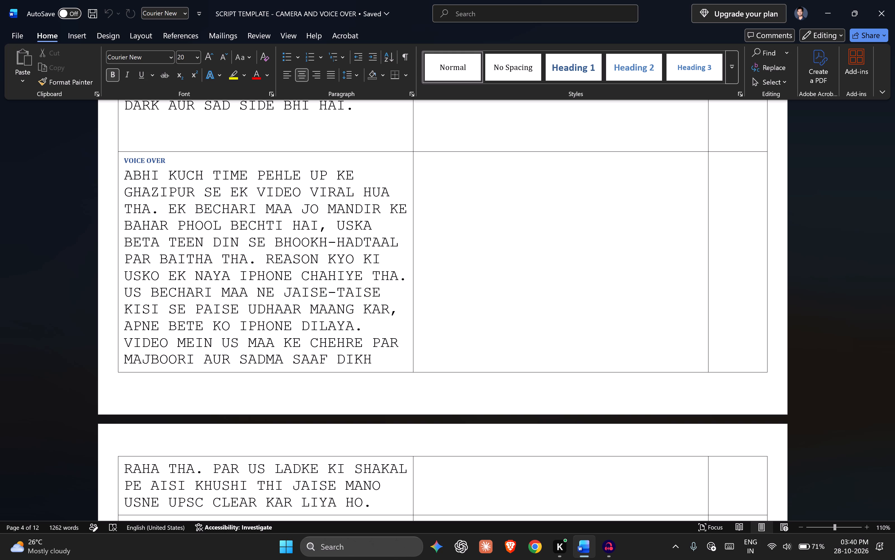
pyautogui.scroll(-3, 574, 295)
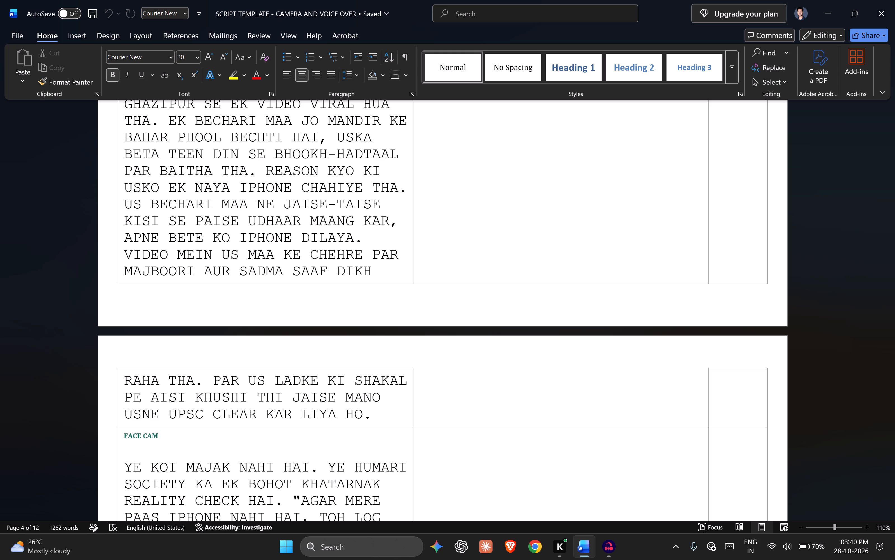
pyautogui.scroll(-3, 573, 295)
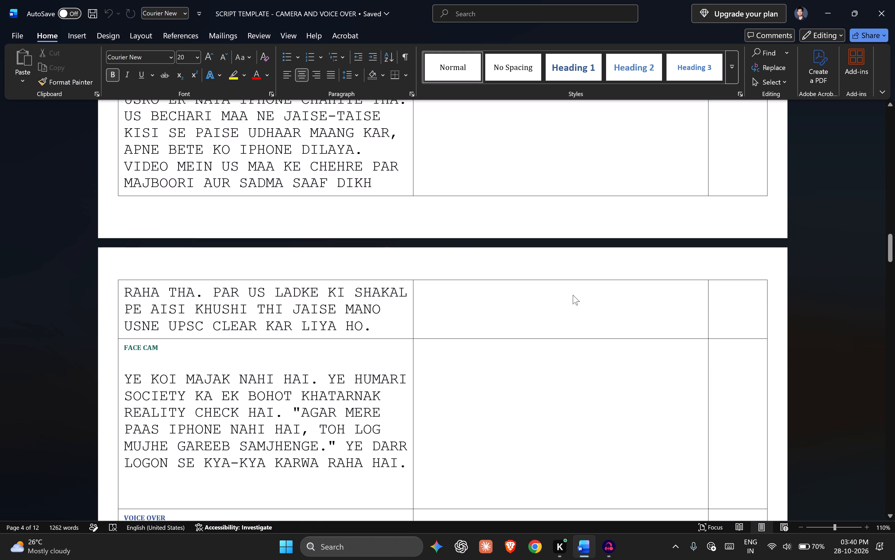
pyautogui.scroll(-3, 573, 295)
pyautogui.click(602, 558)
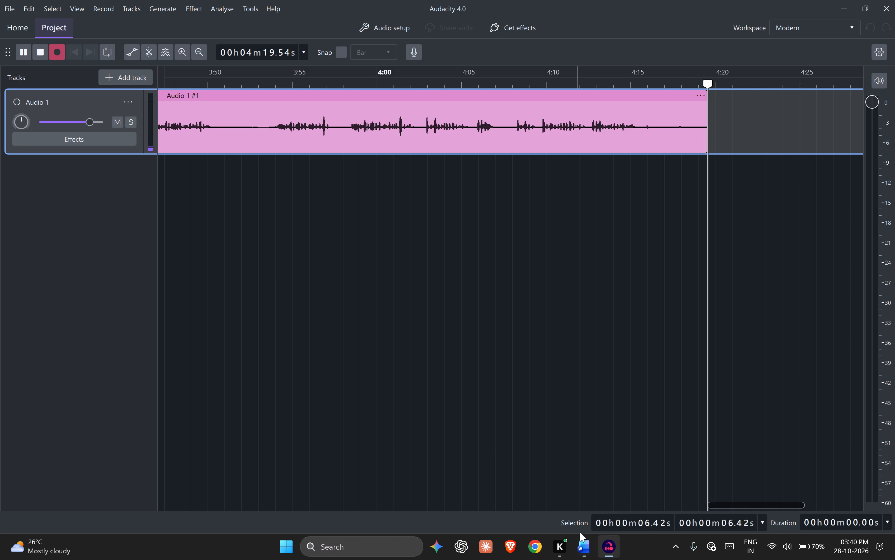
pyautogui.press('space')
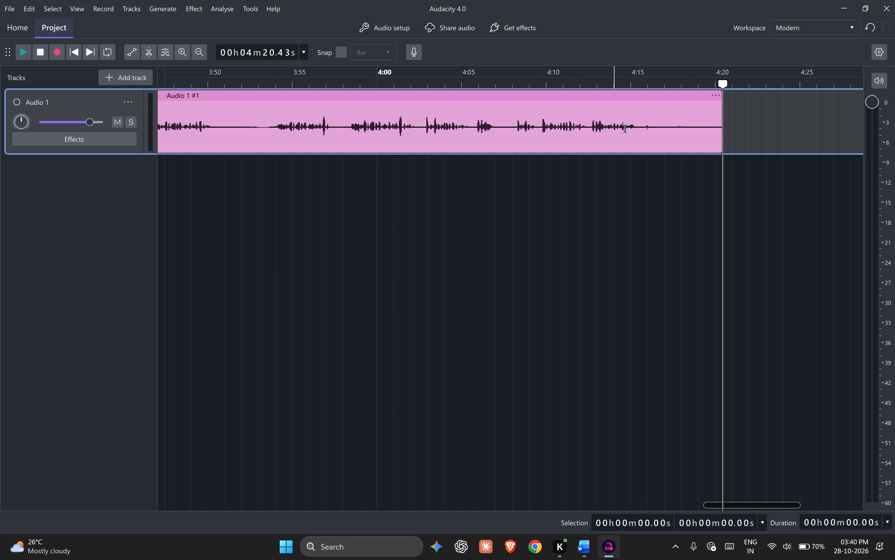
# Play back the Audio 1 recording from 0:00 to about 1:37, checking it against the Word script's opening rows through "But aaj ki generation".
pyautogui.press('space')
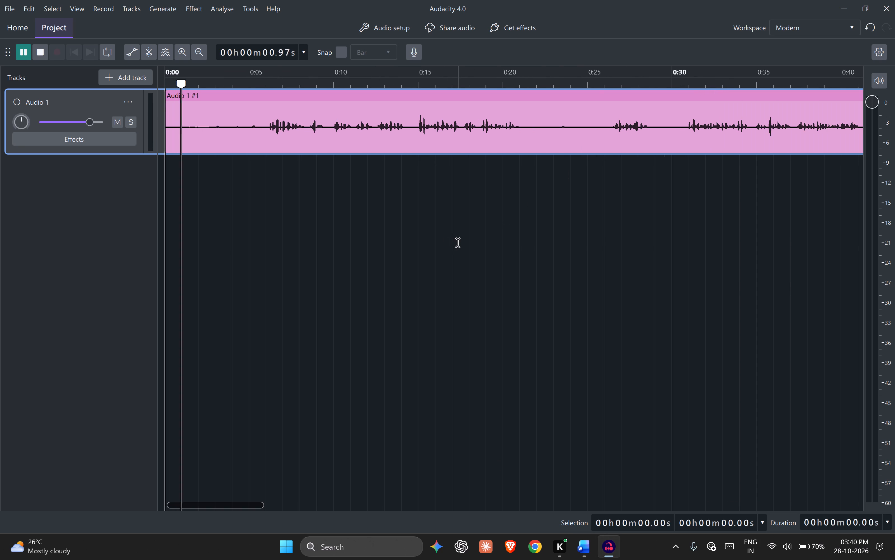
pyautogui.keyDown('ctrl'); pyautogui.scroll(-18, 460, 243); pyautogui.keyUp('ctrl')
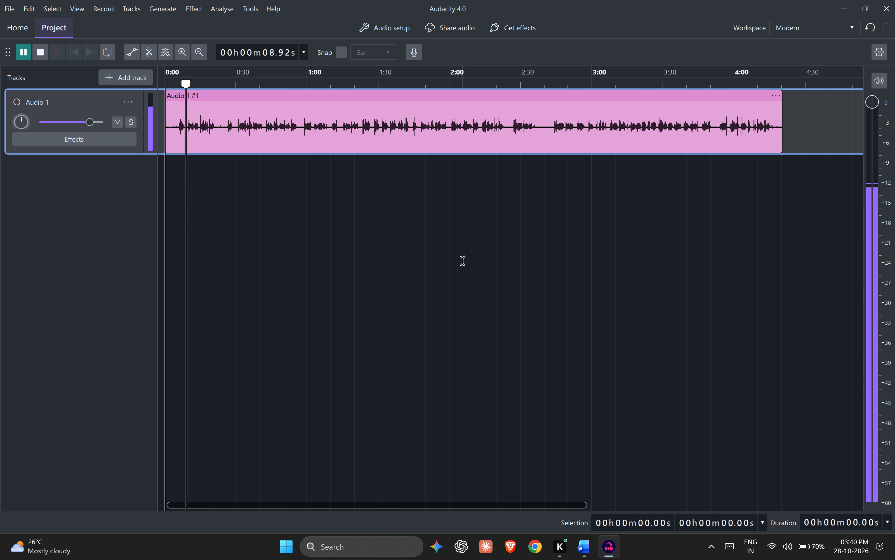
pyautogui.click(587, 556)
pyautogui.scroll(2, 554, 348)
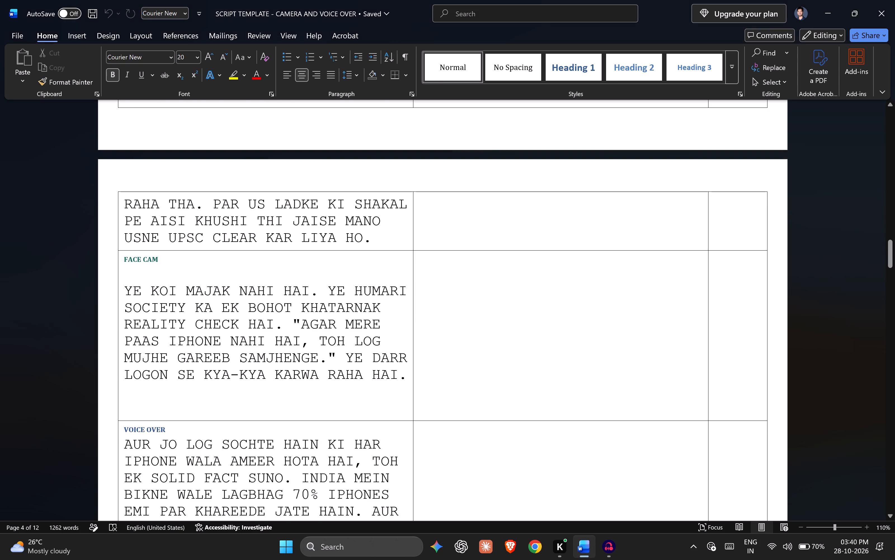
pyautogui.scroll(20, 548, 358)
pyautogui.scroll(20, 548, 358)
pyautogui.scroll(14, 548, 358)
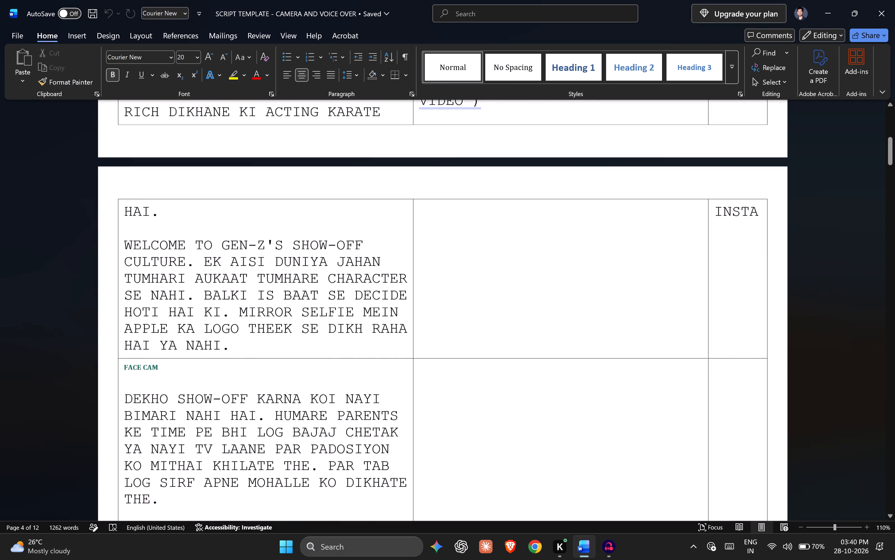
pyautogui.scroll(13, 534, 330)
pyautogui.scroll(-5, 545, 325)
pyautogui.scroll(-2, 621, 319)
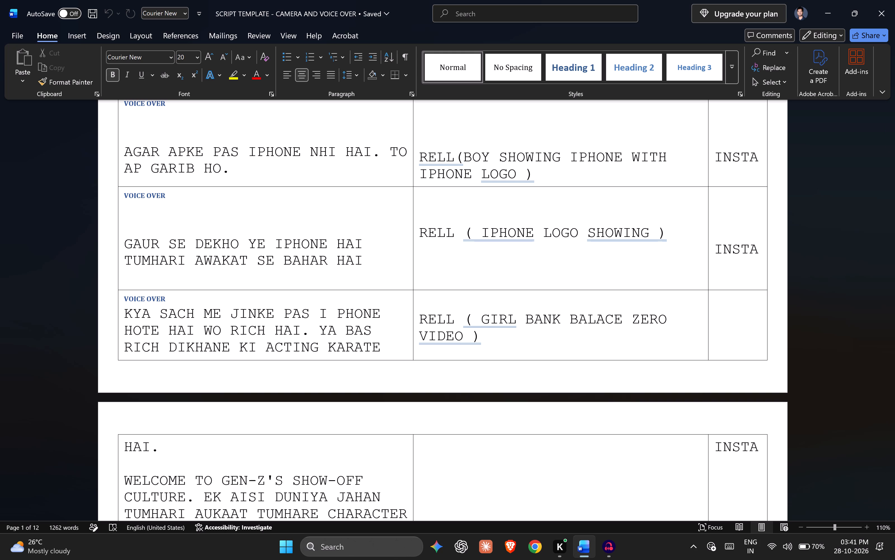
pyautogui.scroll(-5, 660, 317)
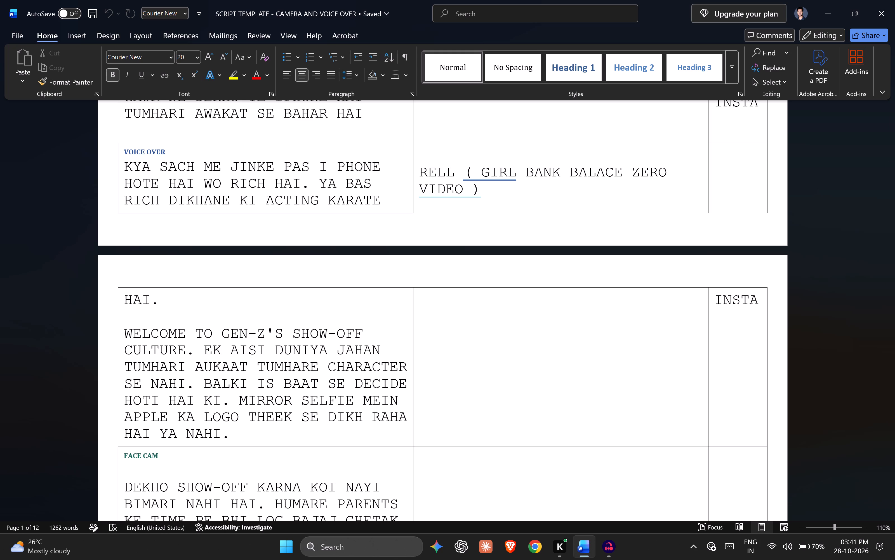
pyautogui.scroll(-6, 660, 316)
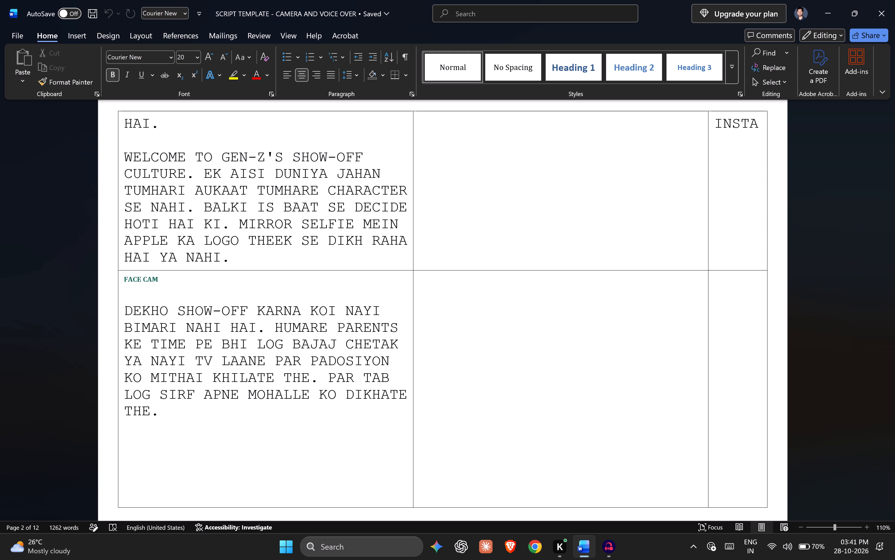
pyautogui.scroll(-12, 657, 316)
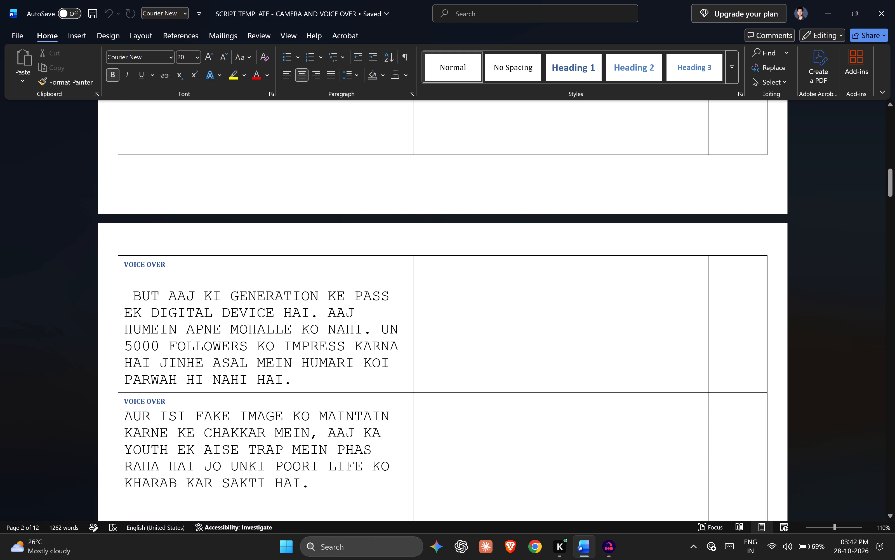
pyautogui.scroll(-3, 354, 357)
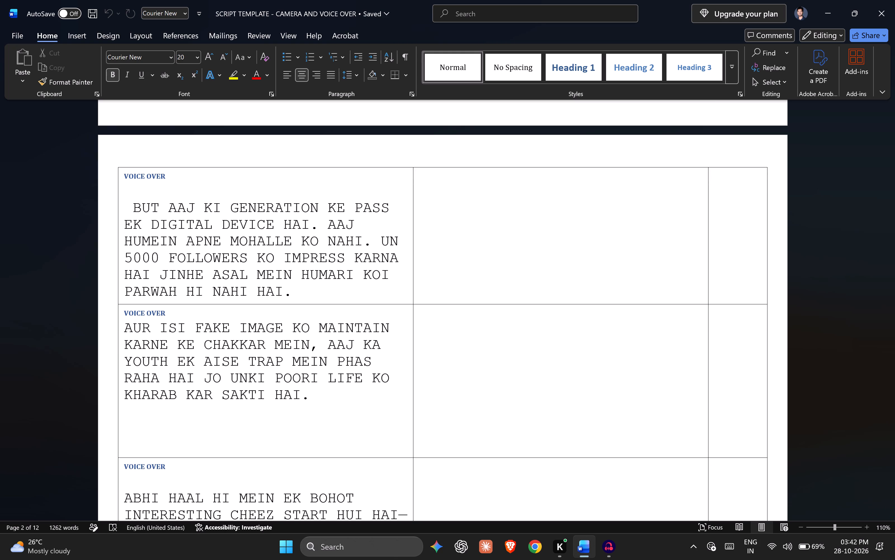
pyautogui.click(607, 542)
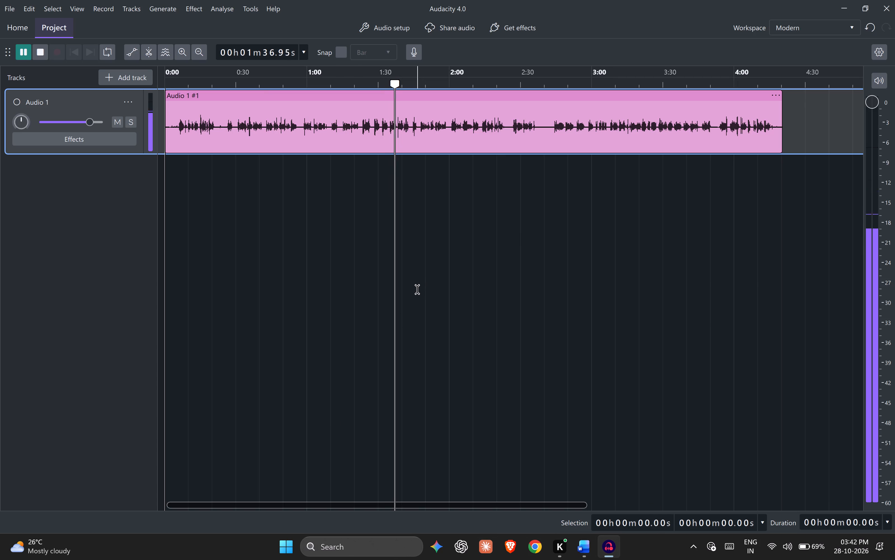
pyautogui.press('space')
# Save the Audacity project to the computer's Desktop under the name sss.
pyautogui.click(4, 7)
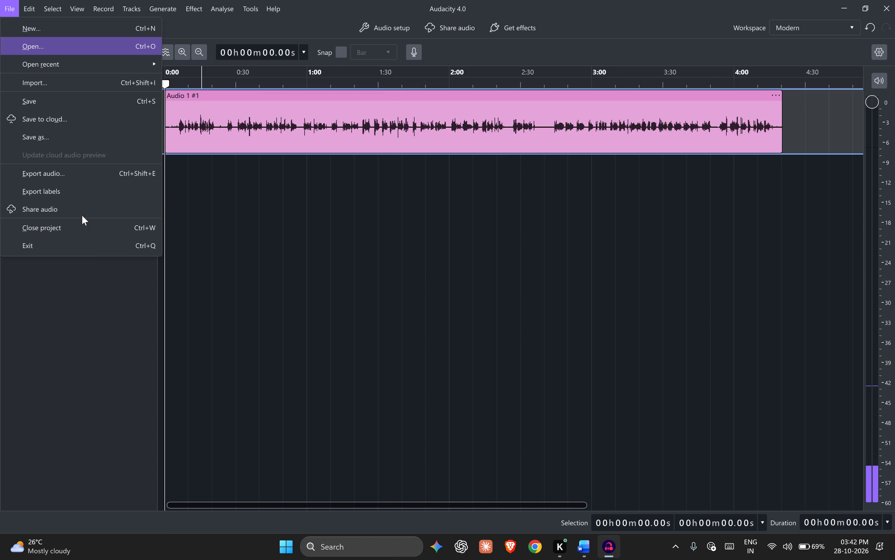
pyautogui.click(60, 133)
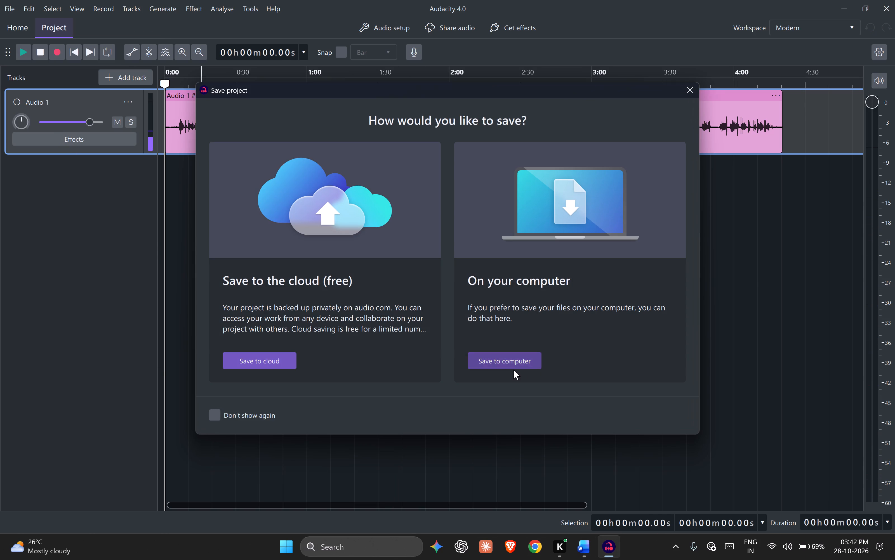
pyautogui.click(512, 367)
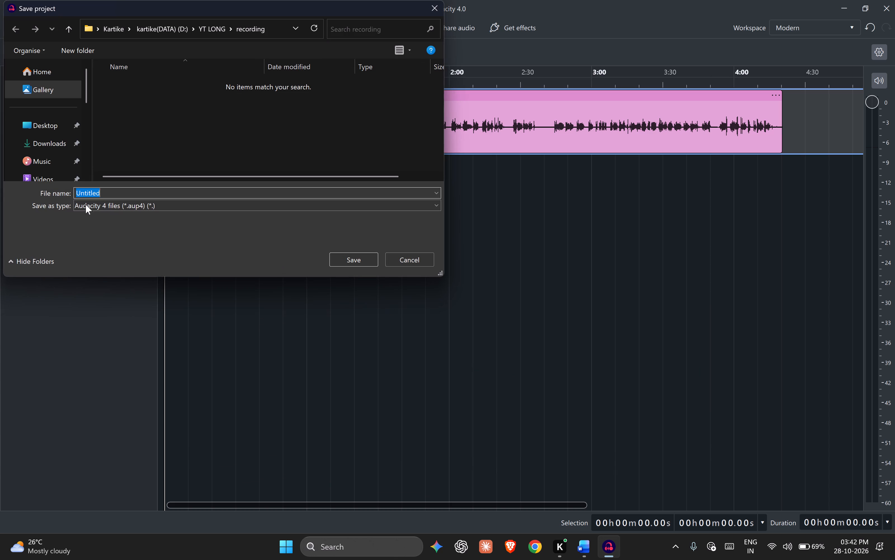
pyautogui.click(39, 118)
pyautogui.click(151, 188)
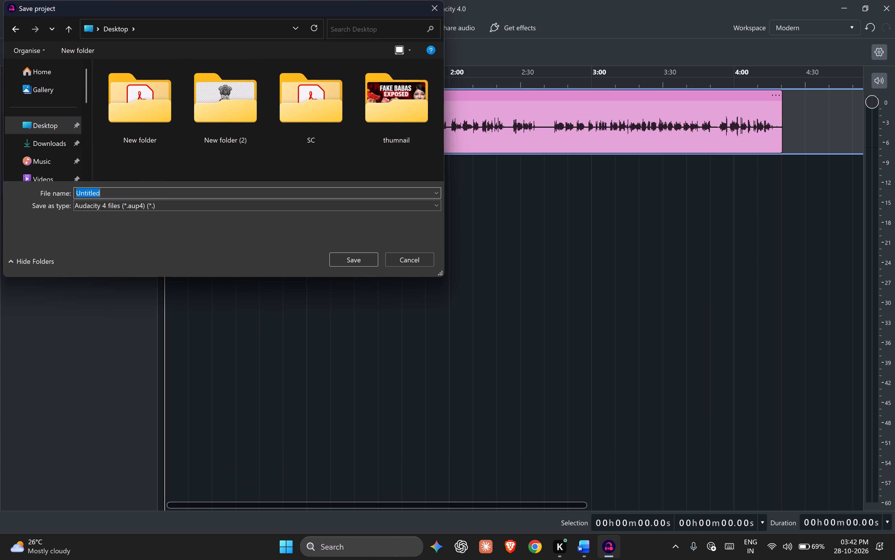
pyautogui.press('BackSpace')
pyautogui.write('sss')
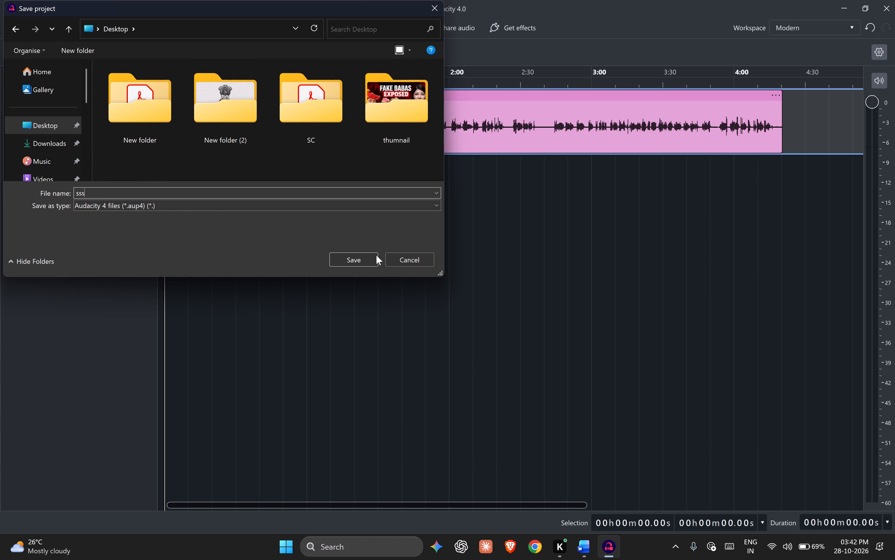
pyautogui.click(372, 255)
# Close the saved Audacity project window.
pyautogui.click(894, 0)
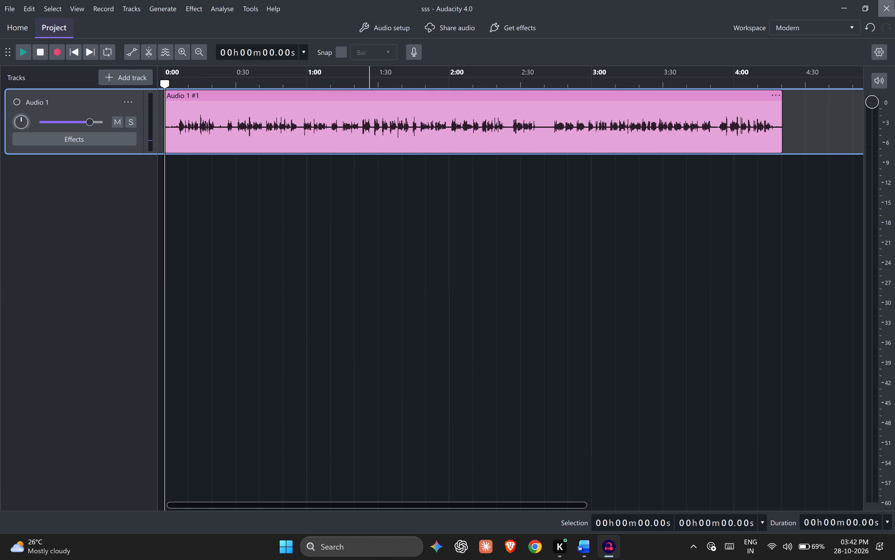
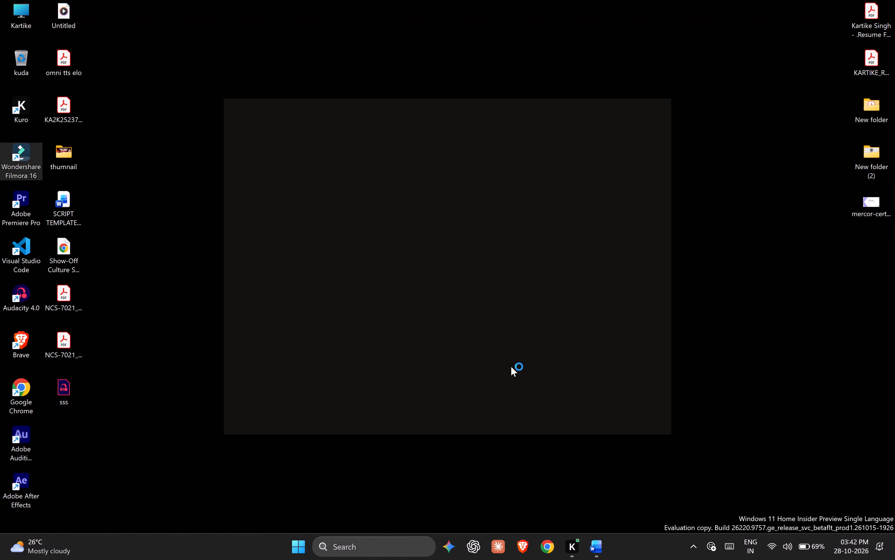
# Switch back to the voice-over script document in Word.
pyautogui.click(608, 546)
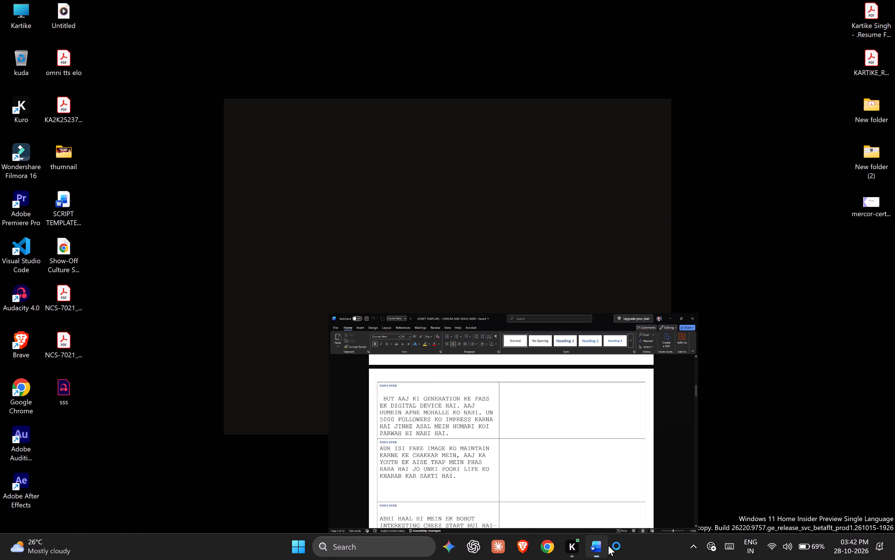
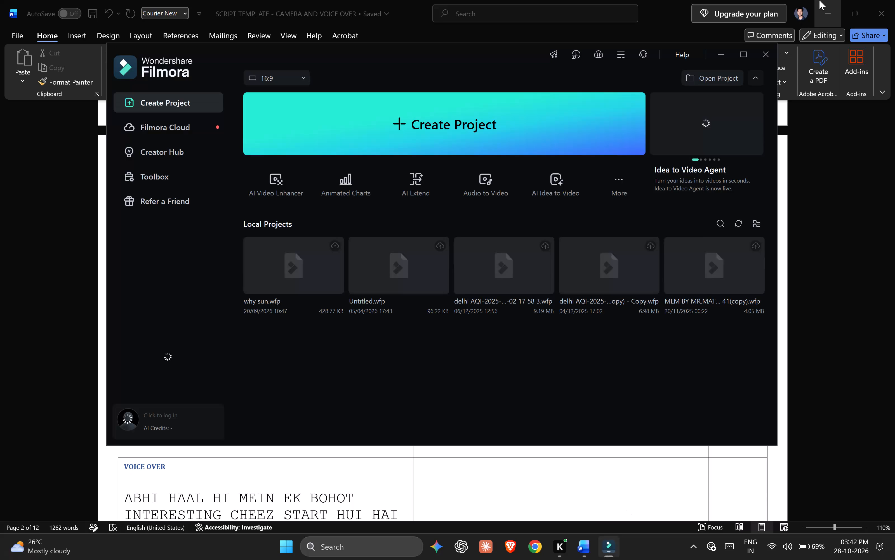
# Create a new 16:9 video project in Wondershare Filmora.
pyautogui.click(416, 137)
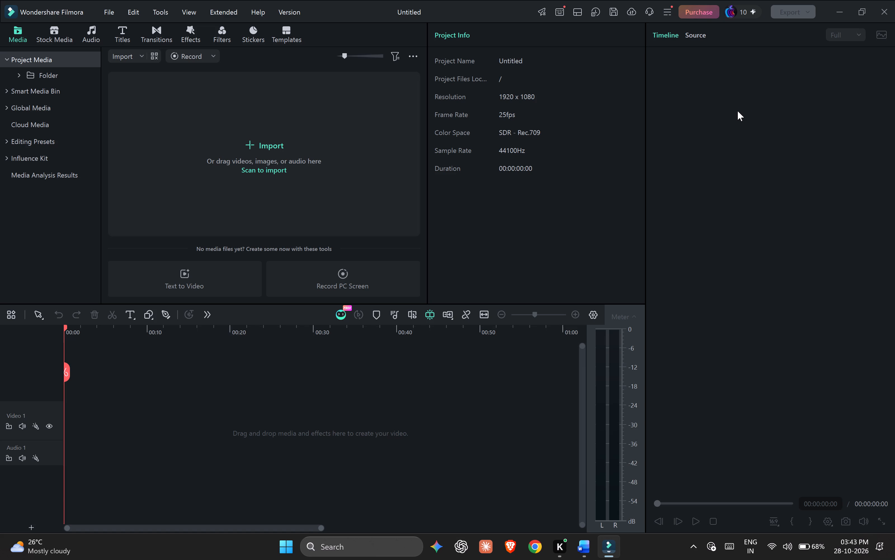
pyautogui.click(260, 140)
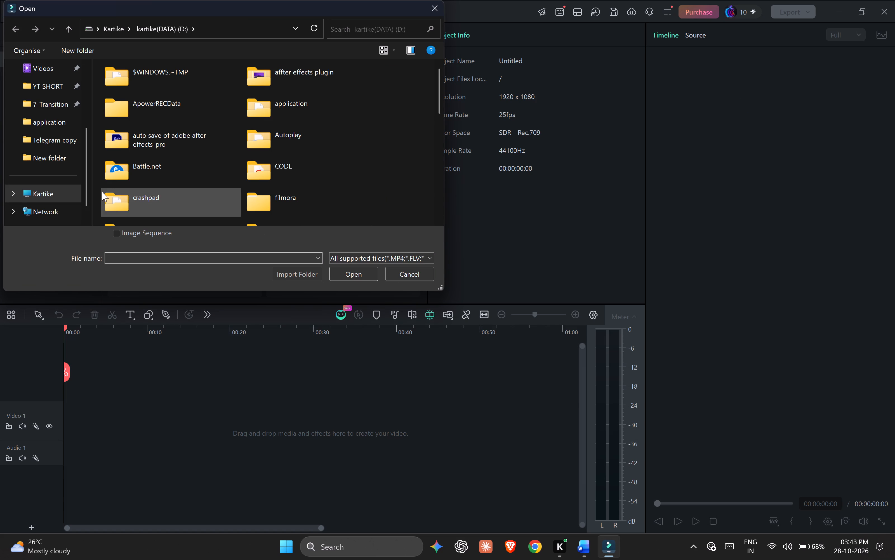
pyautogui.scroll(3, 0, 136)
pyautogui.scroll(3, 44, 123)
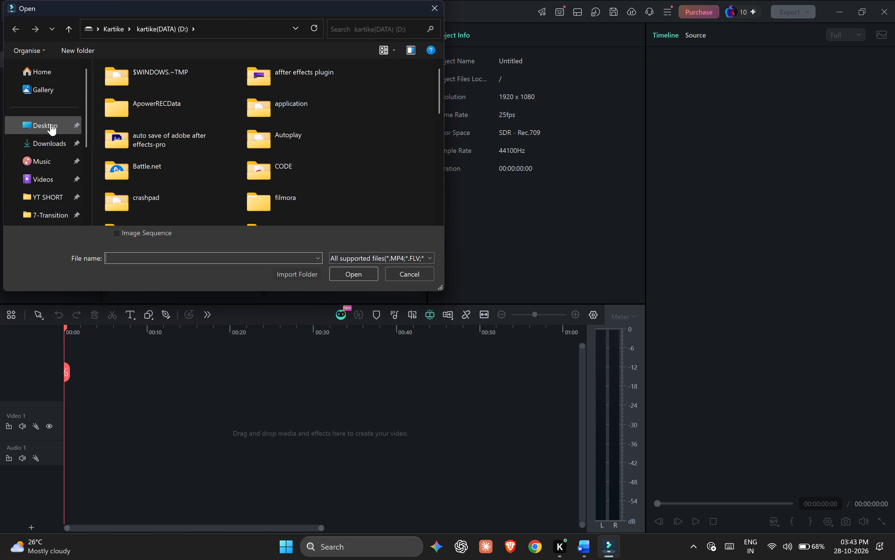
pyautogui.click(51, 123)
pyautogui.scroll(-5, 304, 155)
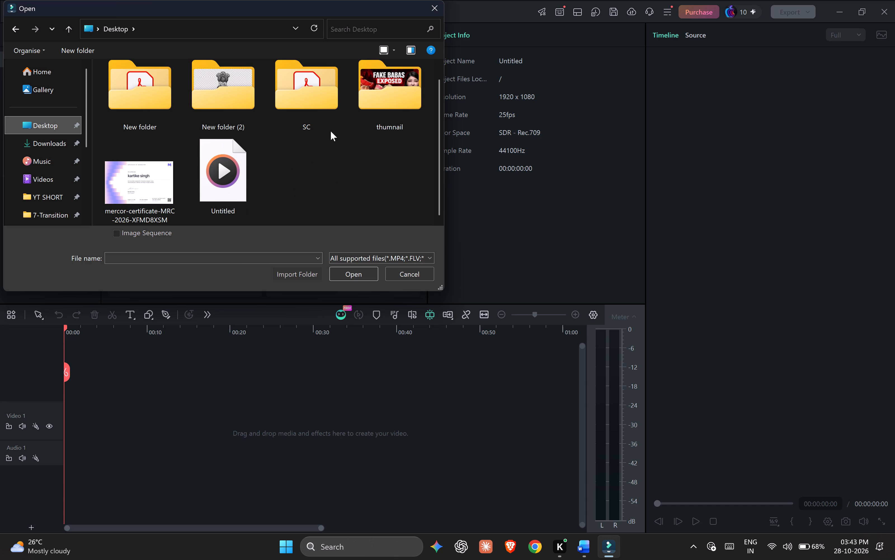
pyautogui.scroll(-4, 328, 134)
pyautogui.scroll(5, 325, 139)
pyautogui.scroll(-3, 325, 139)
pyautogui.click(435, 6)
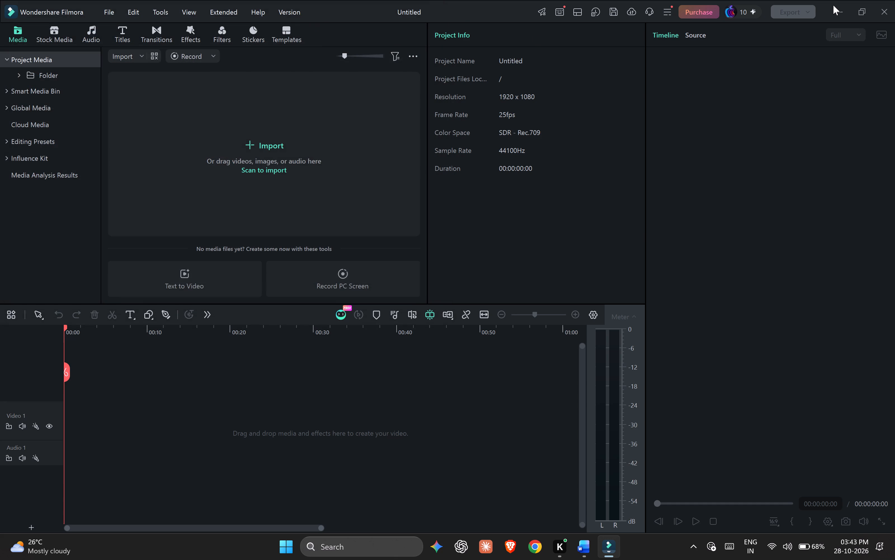
# Minimise Filmora to return to the voice-over script document in Word.
pyautogui.click(833, 5)
pyautogui.click(838, 6)
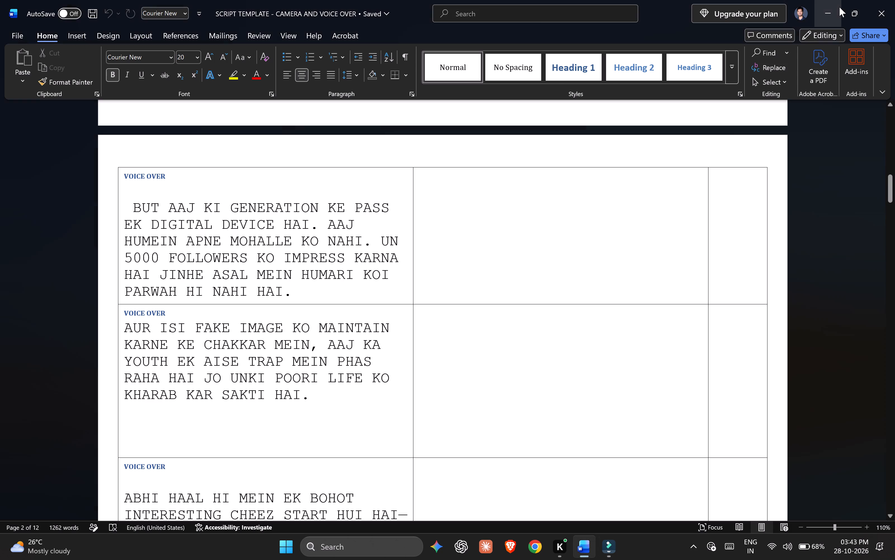
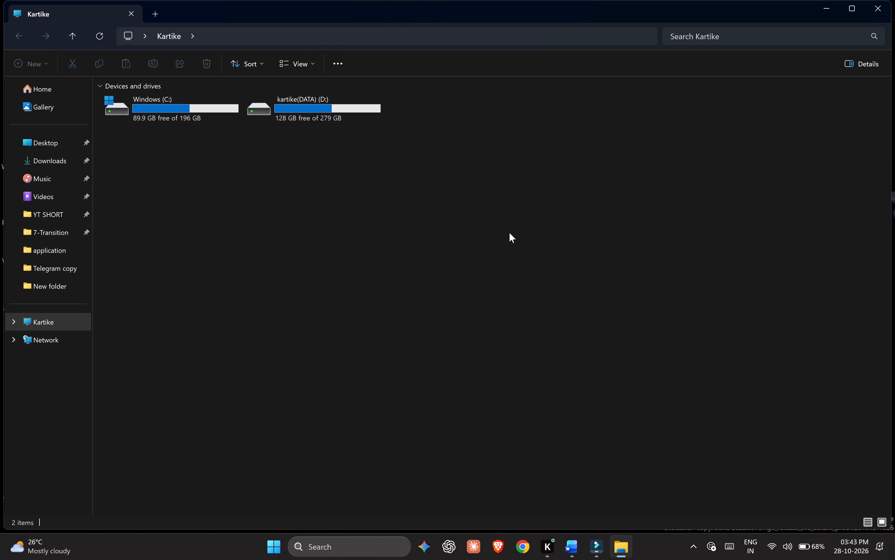
# Open the voice over folder inside the YT LONG folder on the D: drive in File Explorer.
pyautogui.doubleClick(315, 111)
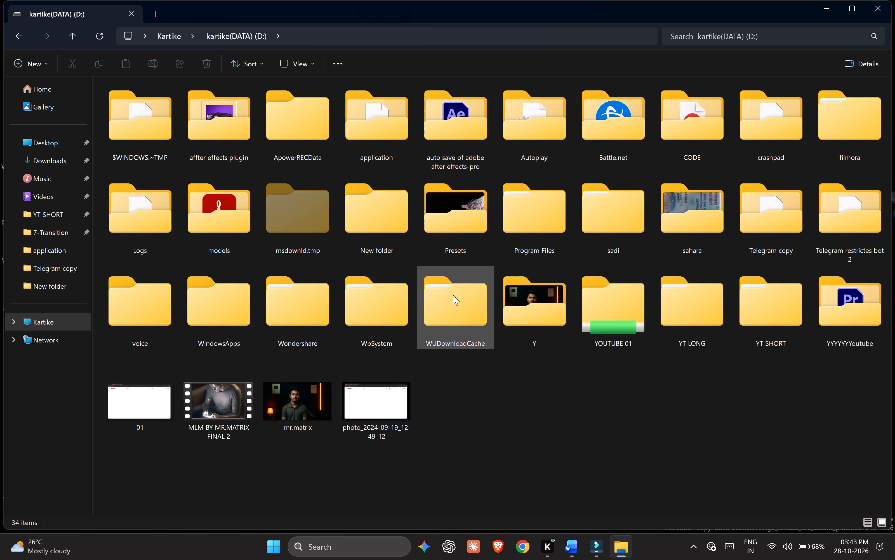
pyautogui.doubleClick(722, 320)
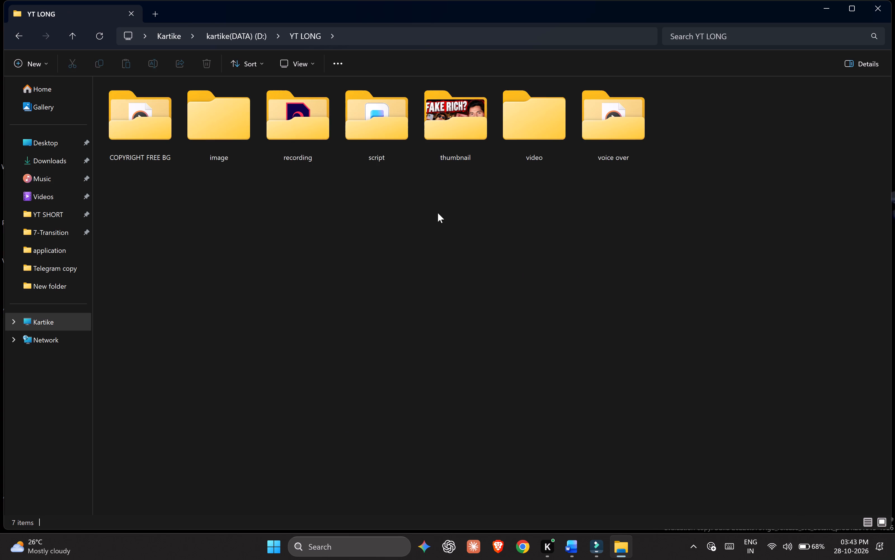
pyautogui.doubleClick(614, 139)
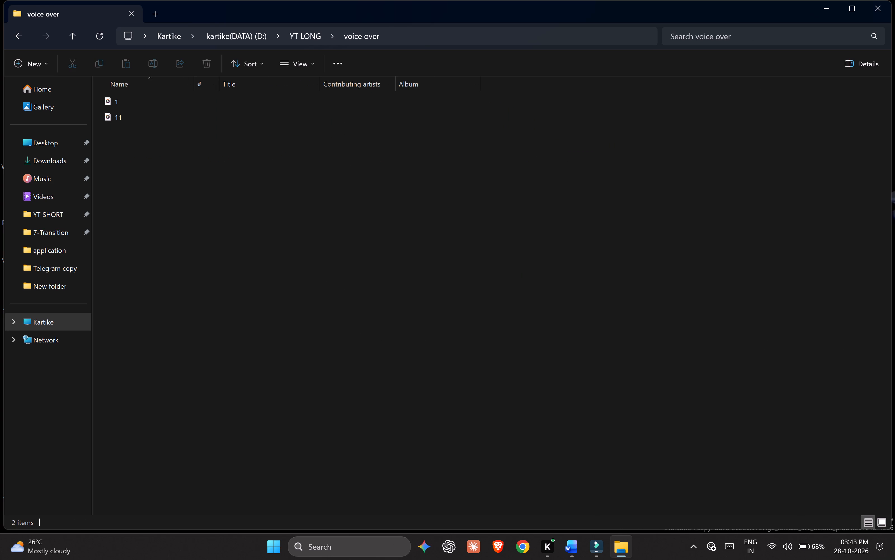
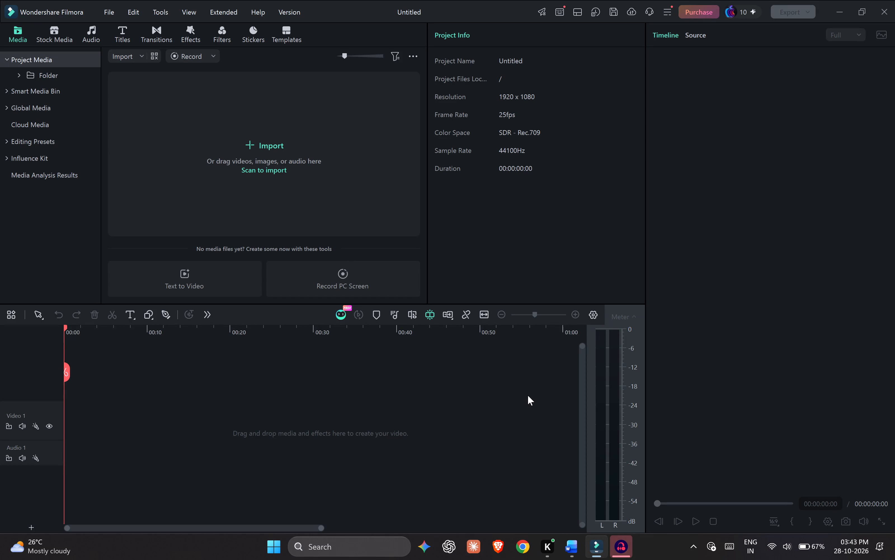
# Switch to Audacity, dismiss the welcome dialog and open the recent project sss.
pyautogui.click(614, 553)
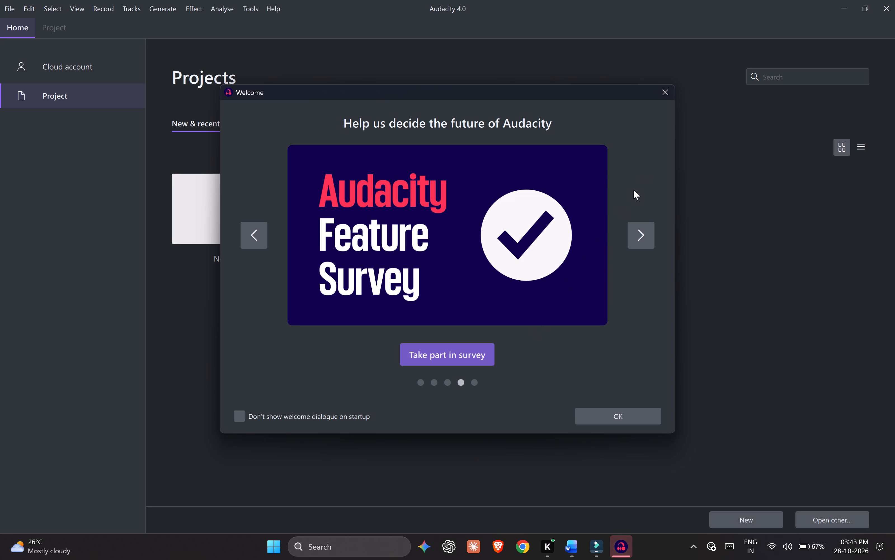
pyautogui.click(669, 81)
pyautogui.click(670, 86)
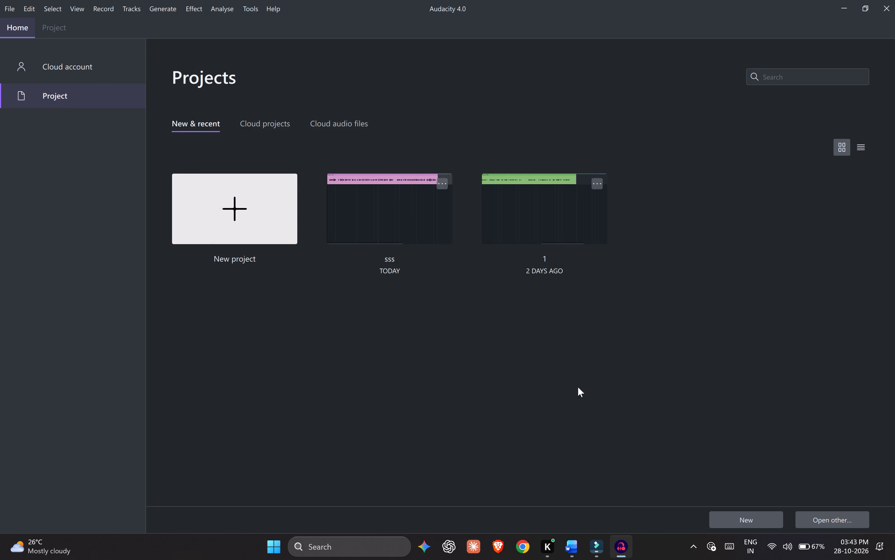
pyautogui.click(382, 208)
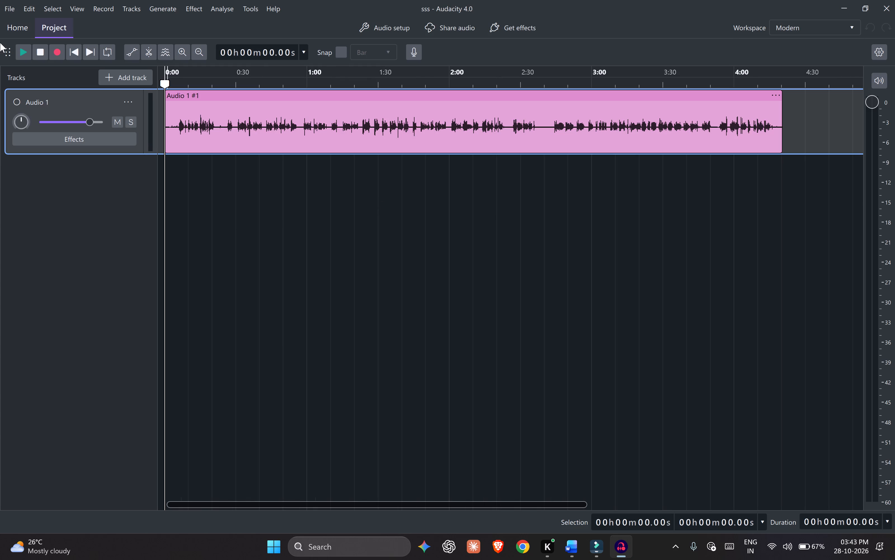
# Export the full project audio to the computer as sss in WAV (Microsoft) format, in D:/YT LONG/voice over.
pyautogui.click(10, 0)
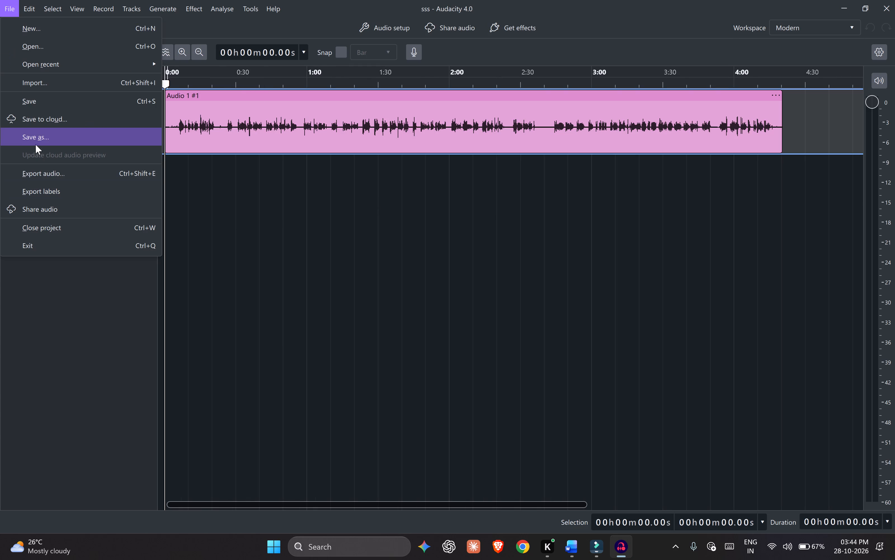
pyautogui.click(42, 178)
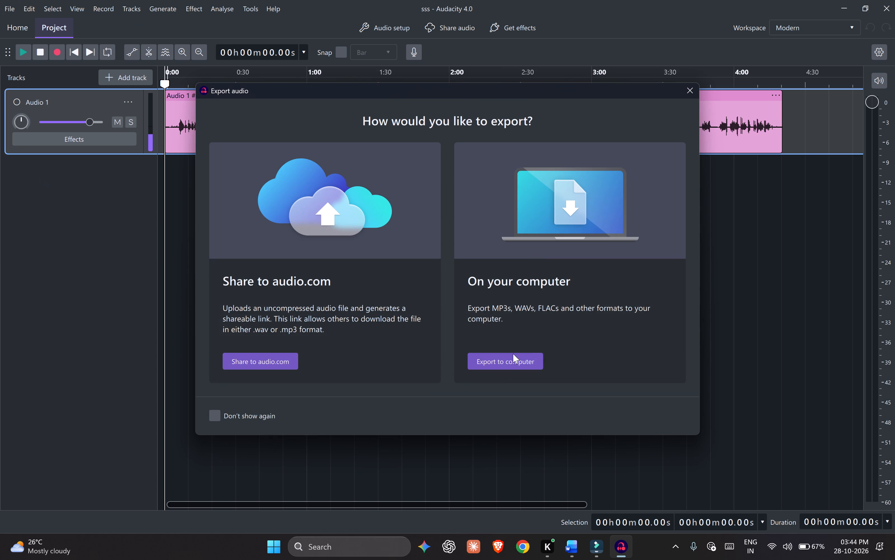
pyautogui.click(508, 370)
pyautogui.click(507, 366)
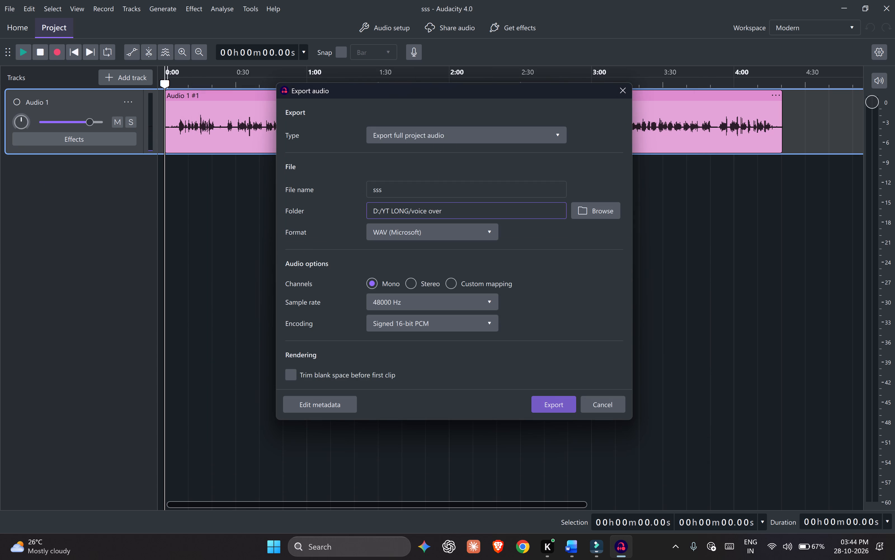
pyautogui.click(544, 401)
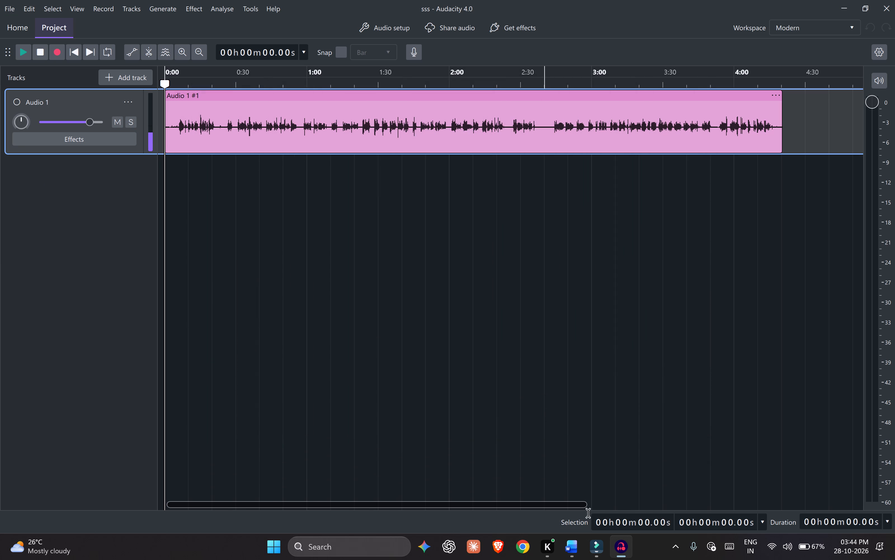
# Switch to Filmora and import the sss audio file from the voice over folder inside YT LONG on the D: drive.
pyautogui.click(599, 550)
pyautogui.click(298, 174)
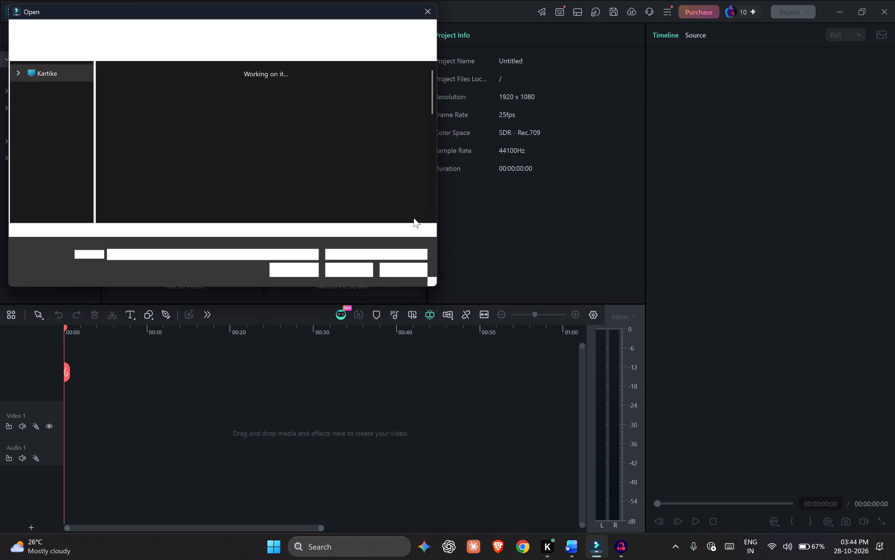
pyautogui.scroll(-4, 230, 194)
pyautogui.scroll(-11, 336, 199)
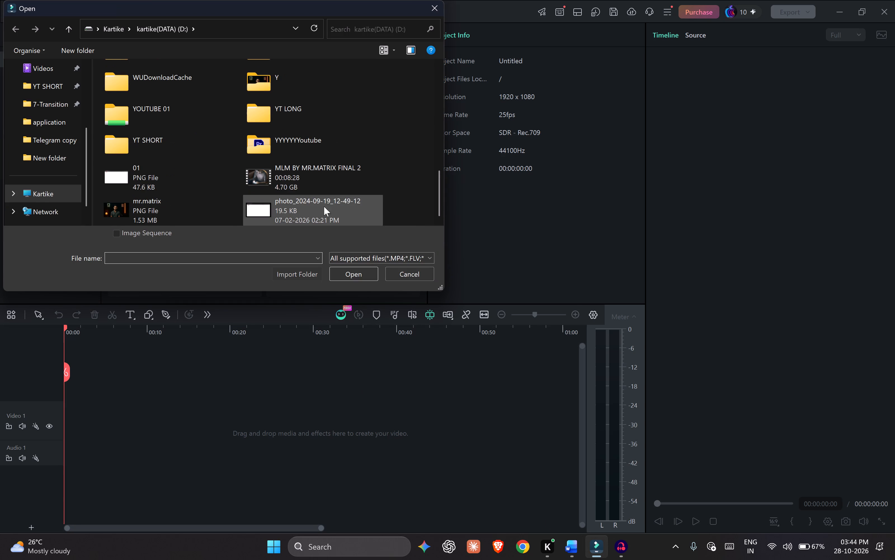
pyautogui.click(282, 175)
pyautogui.click(272, 91)
pyautogui.doubleClick(278, 110)
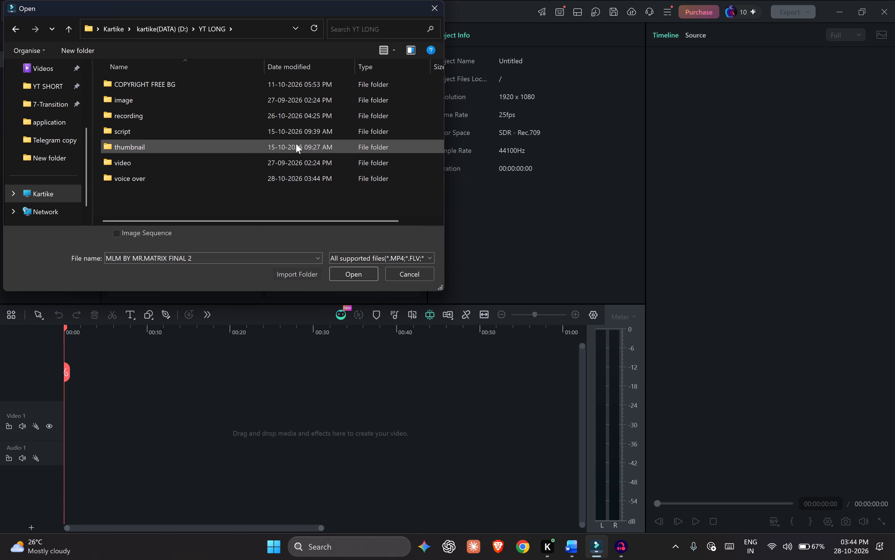
pyautogui.doubleClick(138, 182)
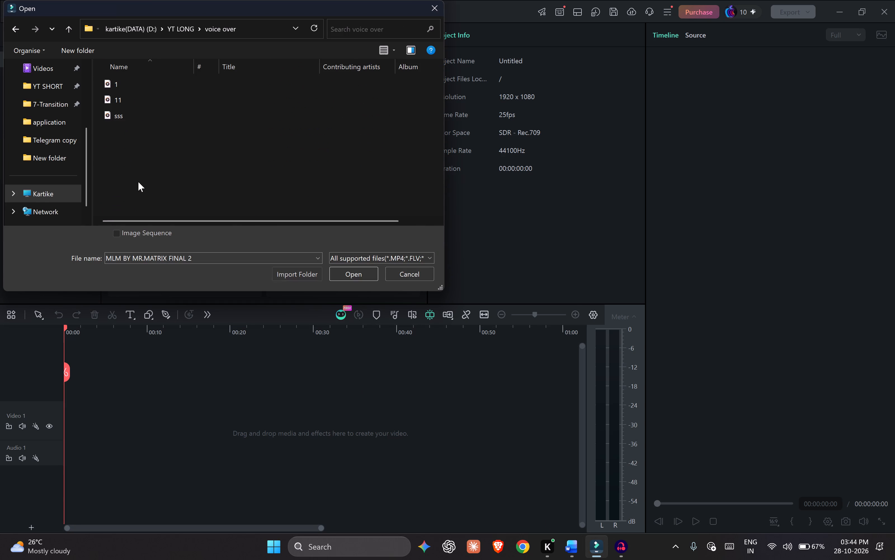
pyautogui.click(126, 114)
pyautogui.click(355, 274)
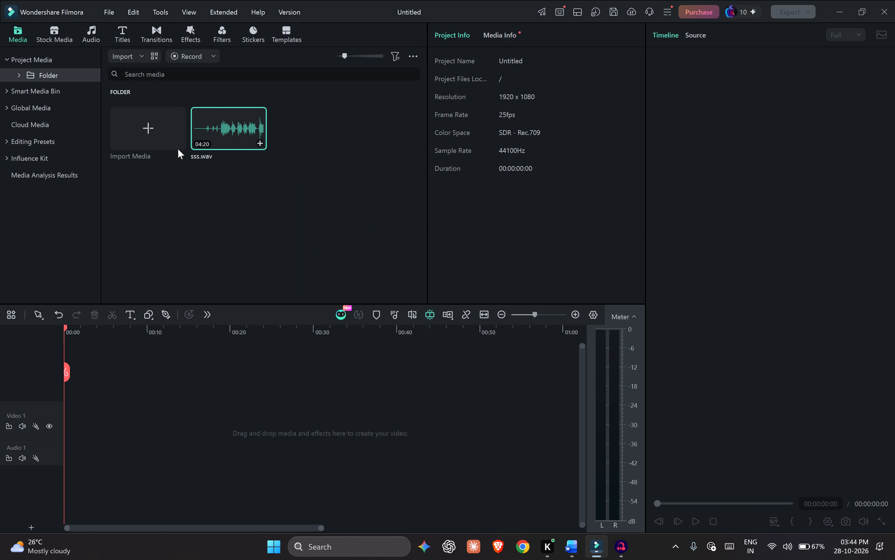
# Place sss.wav at the start of the Audio 1 track on the timeline.
pyautogui.moveTo(227, 134); pyautogui.dragTo(50, 409)
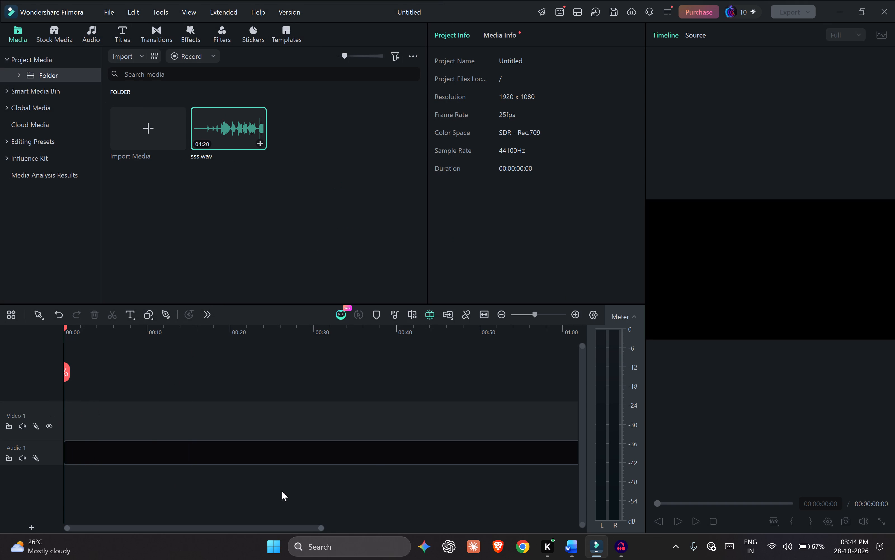
# Import the music file written in blood F from the COPYRIGHT FREE BG folder inside YT LONG.
pyautogui.click(144, 142)
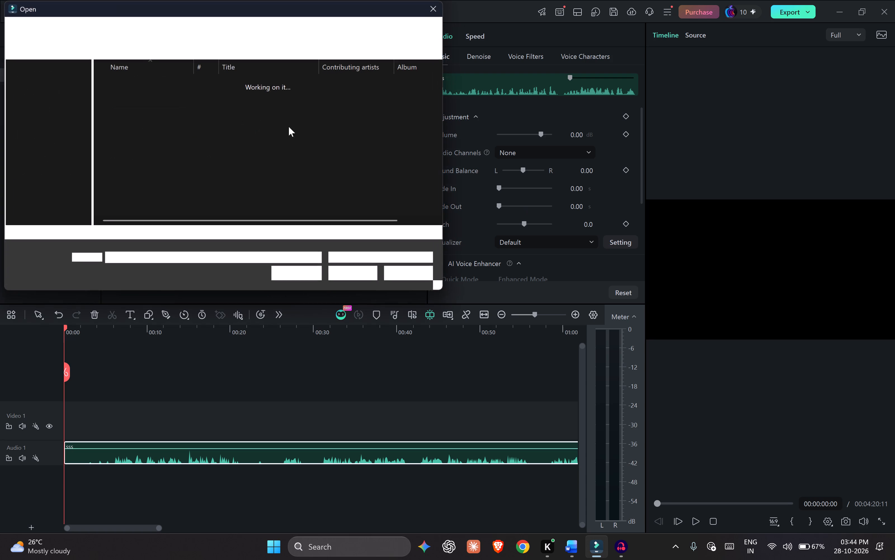
pyautogui.click(71, 23)
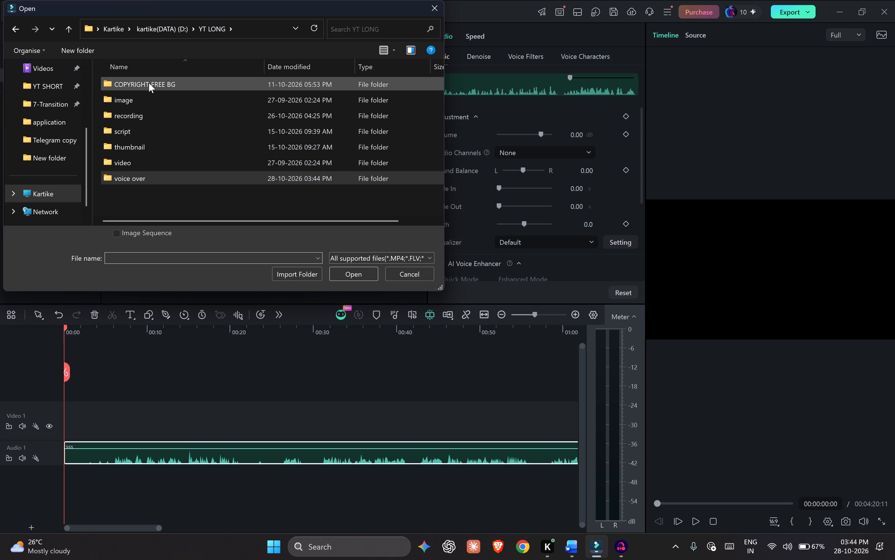
pyautogui.doubleClick(149, 83)
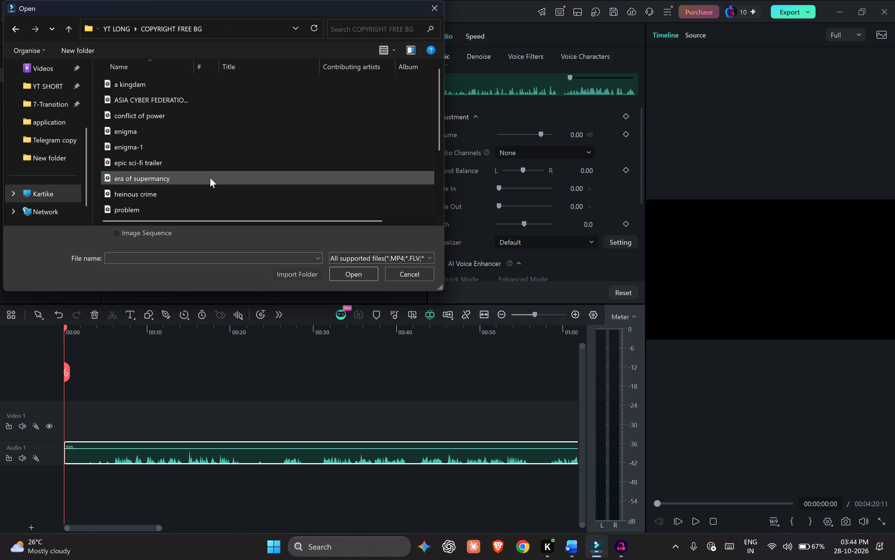
pyautogui.scroll(-5, 211, 180)
pyautogui.click(178, 206)
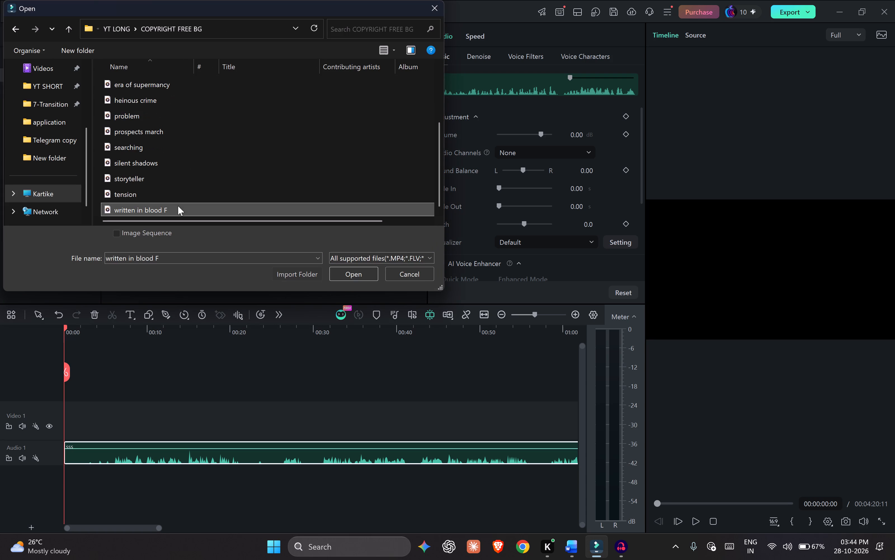
pyautogui.click(353, 269)
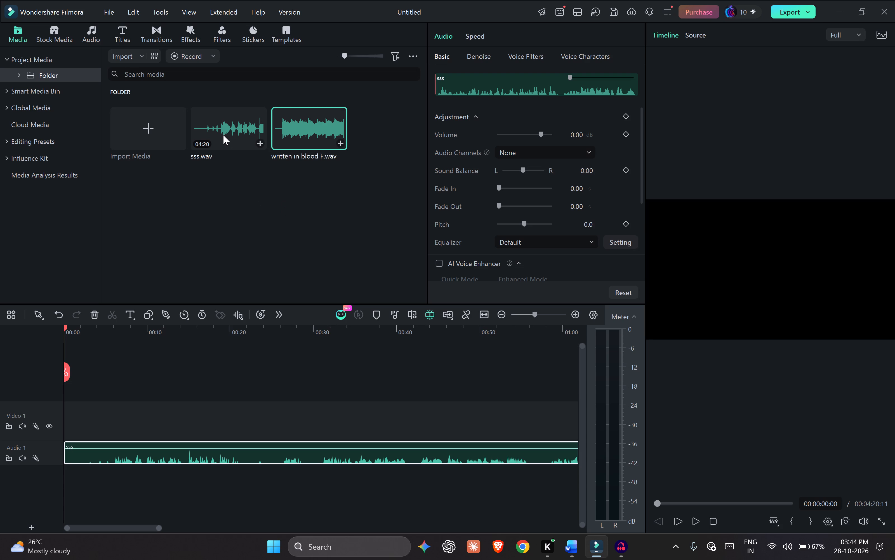
# Place written in blood F.wav at the start of a new audio track below the voice-over.
pyautogui.click(220, 129)
pyautogui.click(286, 135)
pyautogui.click(319, 128)
pyautogui.moveTo(317, 122); pyautogui.dragTo(316, 127)
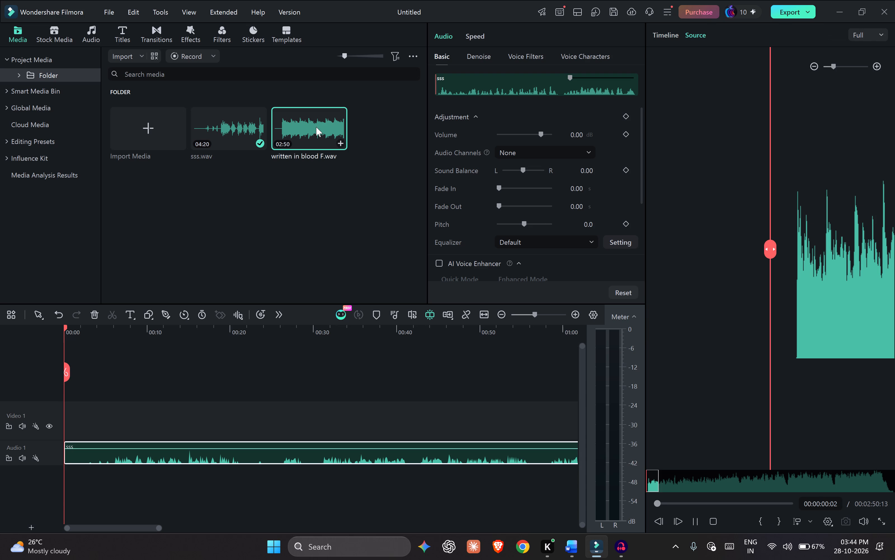
pyautogui.moveTo(316, 127); pyautogui.dragTo(49, 493)
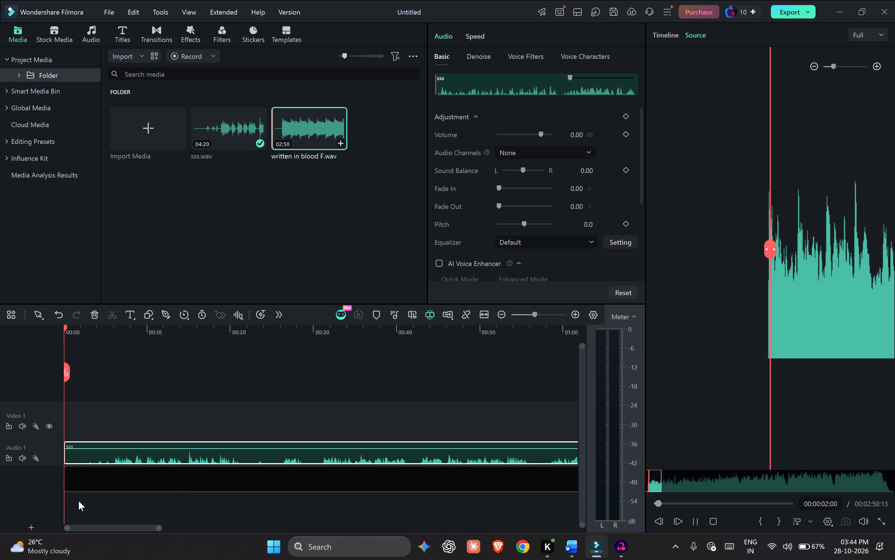
# Lower the volume of the written in blood F music clip to -17.84 dB.
pyautogui.moveTo(182, 460); pyautogui.dragTo(181, 465)
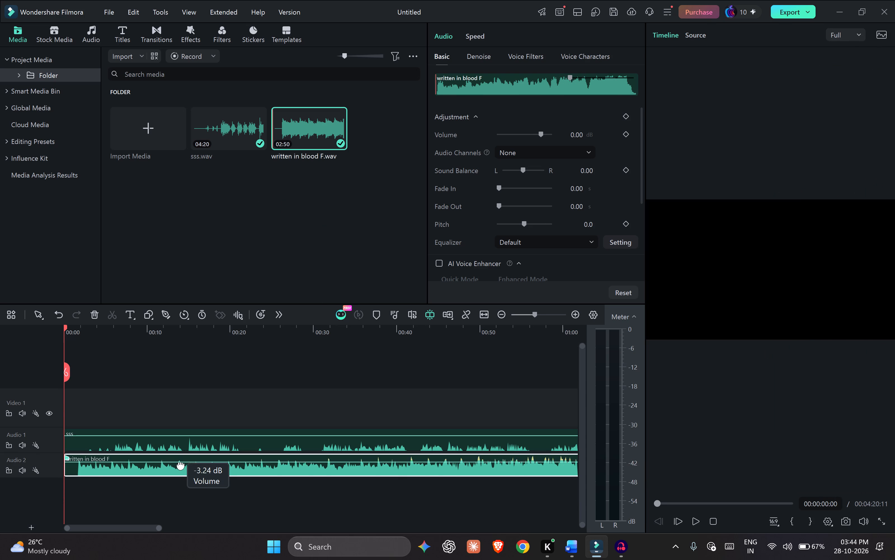
pyautogui.moveTo(181, 465); pyautogui.dragTo(177, 466)
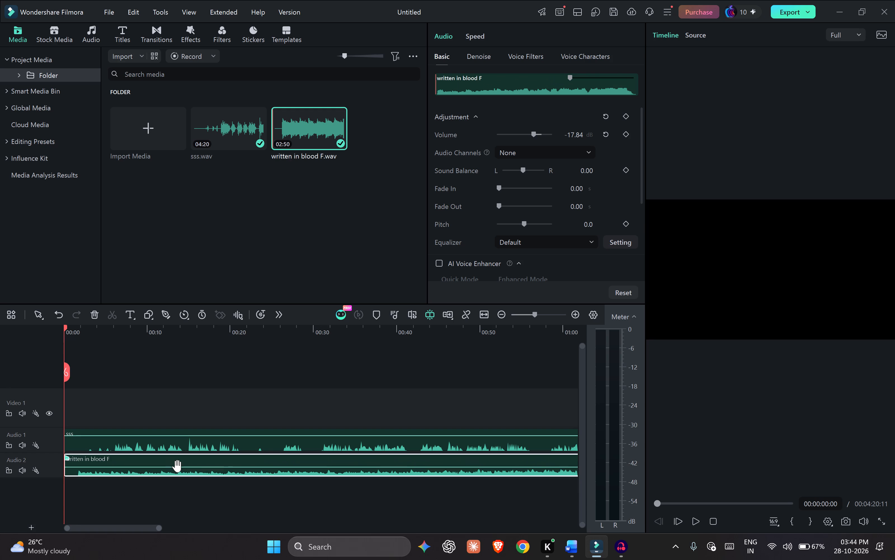
# Play the timeline from the start to check the voice-over against the background music.
pyautogui.press('space')
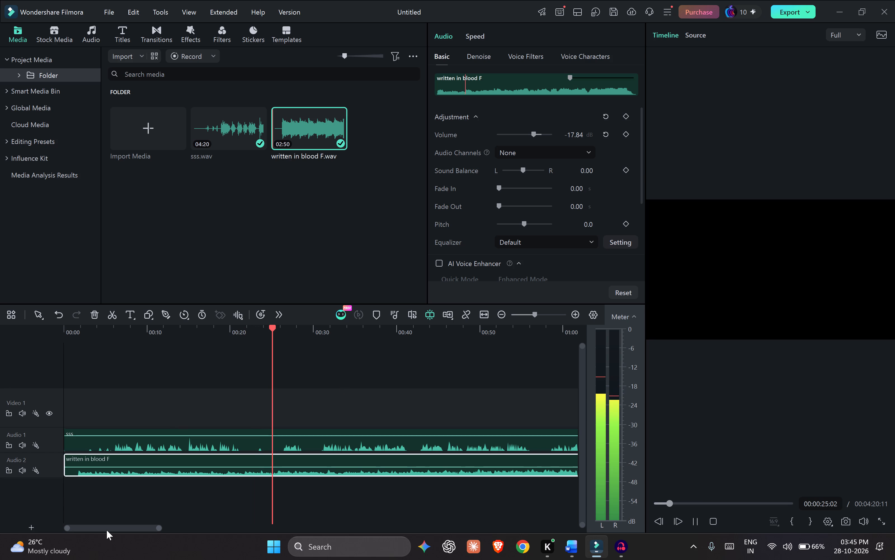
pyautogui.keyDown('ctrl'); pyautogui.scroll(-8, 279, 507); pyautogui.keyUp('ctrl')
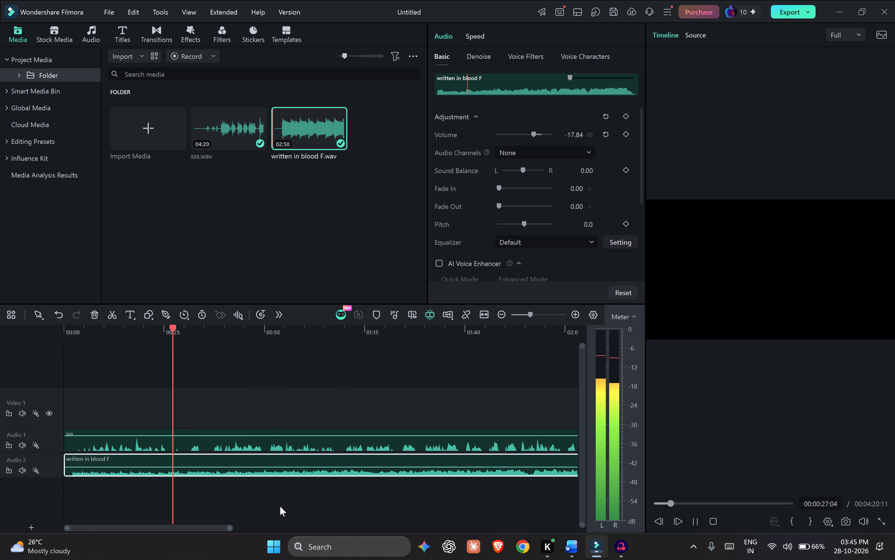
pyautogui.keyDown('ctrl'); pyautogui.scroll(-5, 280, 506); pyautogui.keyUp('ctrl')
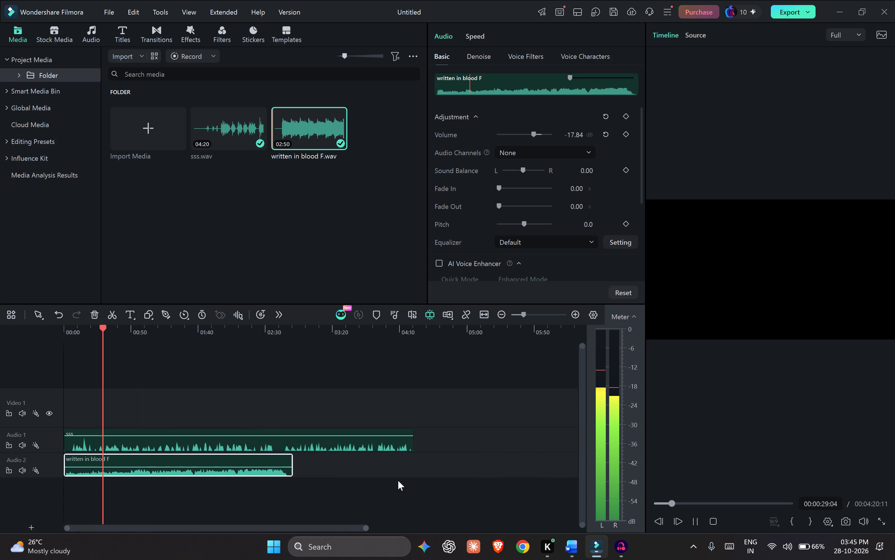
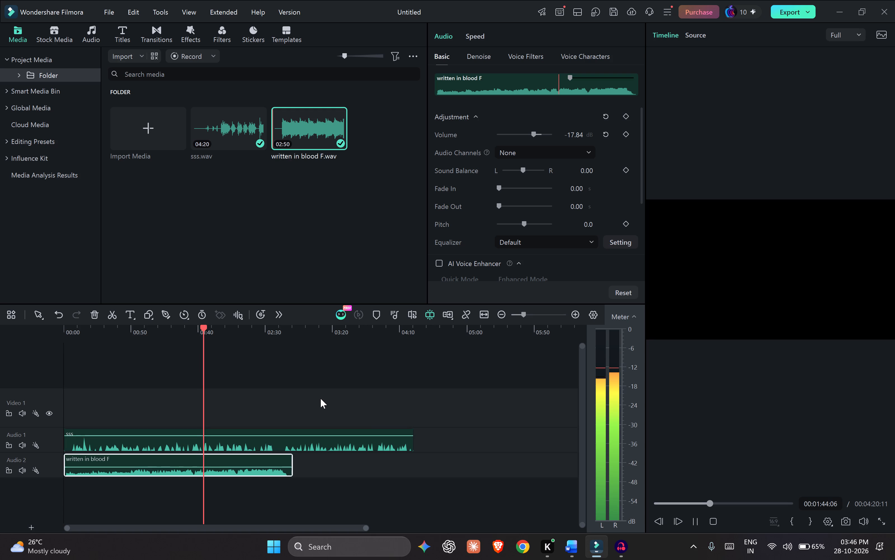
# In the Word script, delete HAI after PHAS RAHA in the second voice-over paragraph of page 3 and insert a period before JO.
pyautogui.keyDown('ctrl'); pyautogui.click(577, 549); pyautogui.keyUp('ctrl')
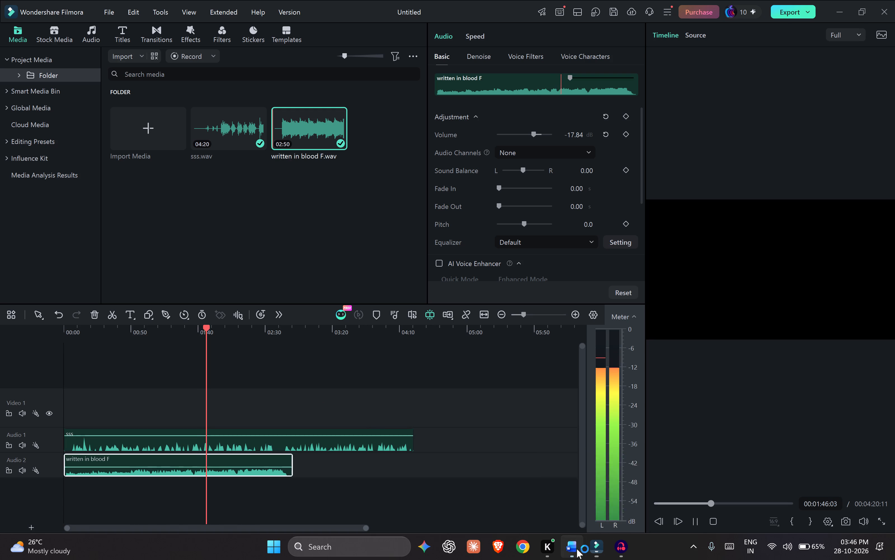
pyautogui.scroll(10, 298, 369)
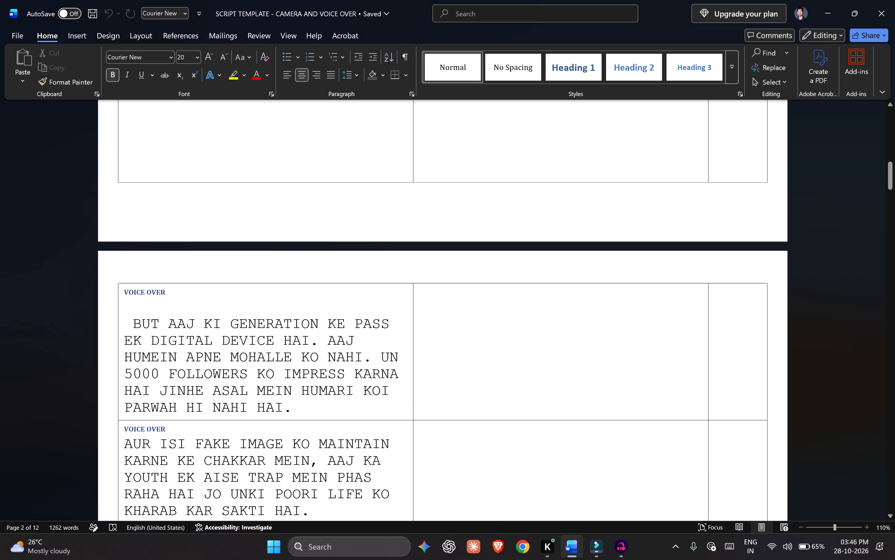
pyautogui.scroll(11, 298, 369)
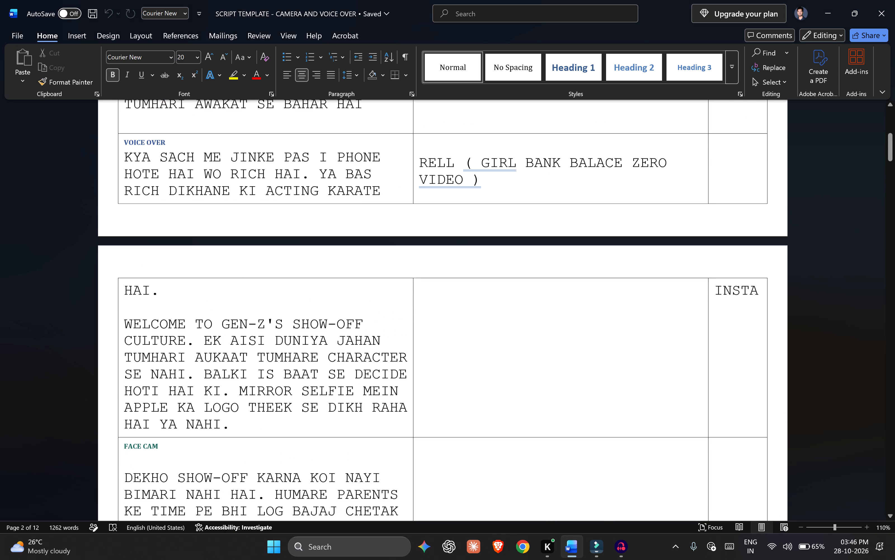
pyautogui.scroll(-18, 298, 369)
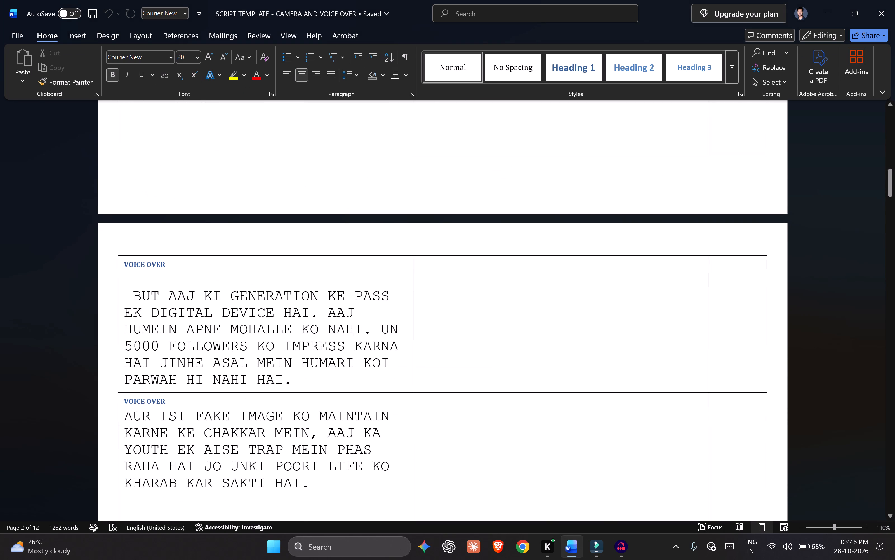
pyautogui.scroll(-4, 302, 379)
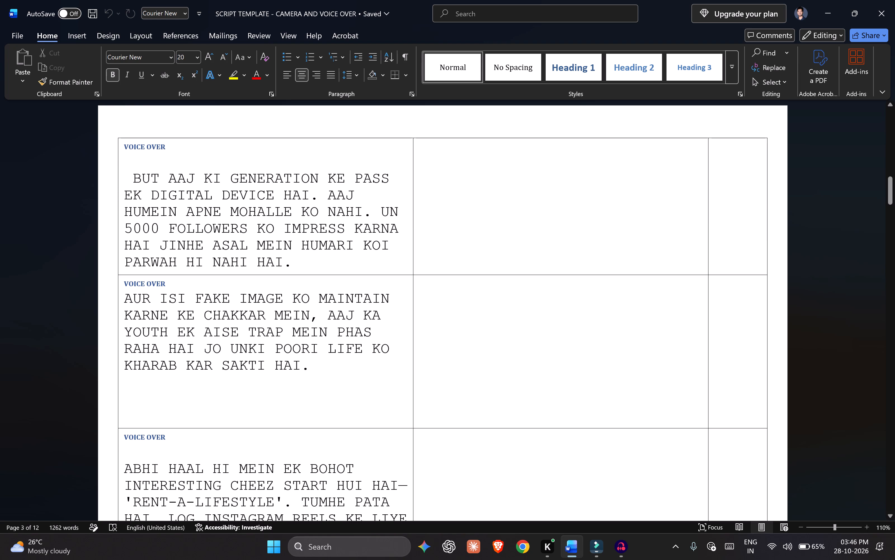
pyautogui.click(194, 350)
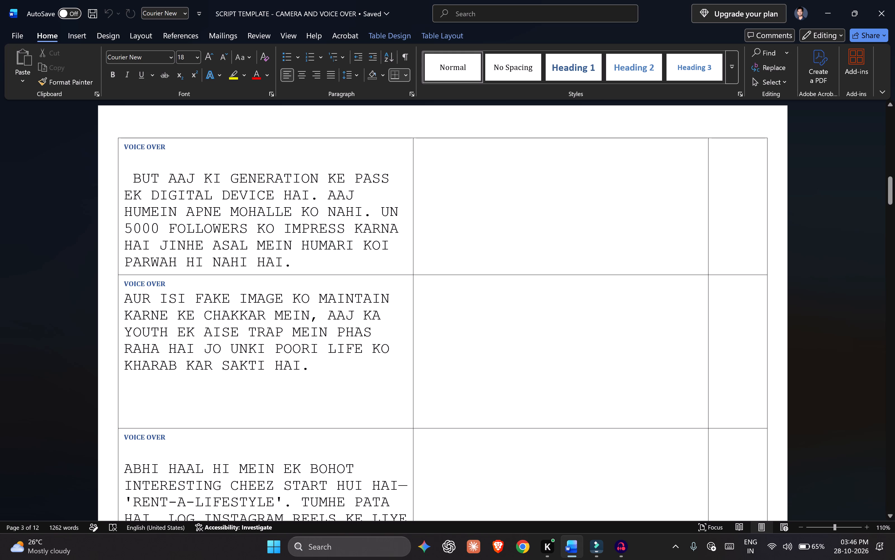
pyautogui.press('BackSpace')
pyautogui.press('BackSpace')
pyautogui.press('BackSpace')
pyautogui.press('BackSpace')
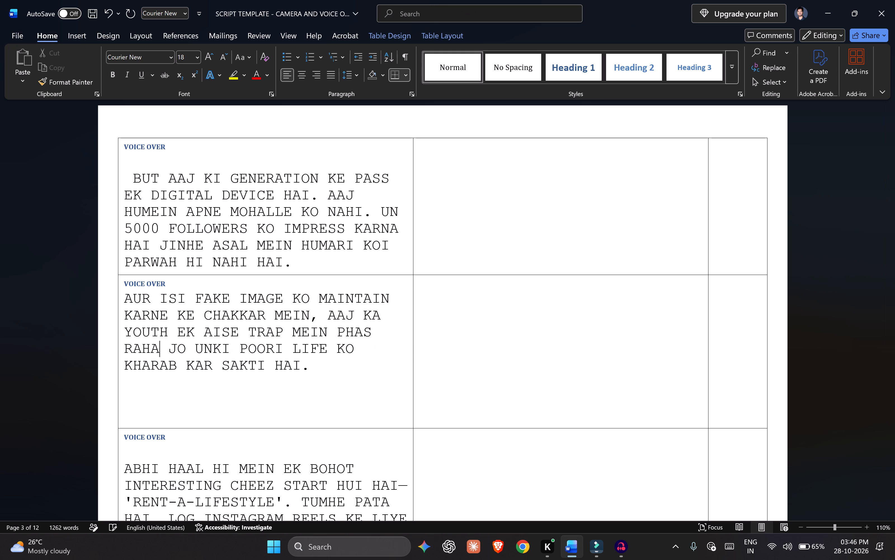
pyautogui.press('Right')
pyautogui.press('.')
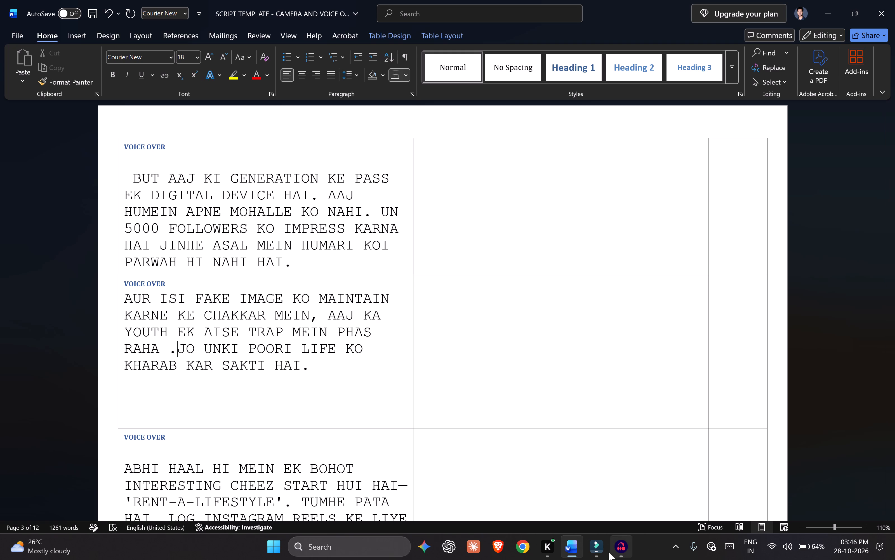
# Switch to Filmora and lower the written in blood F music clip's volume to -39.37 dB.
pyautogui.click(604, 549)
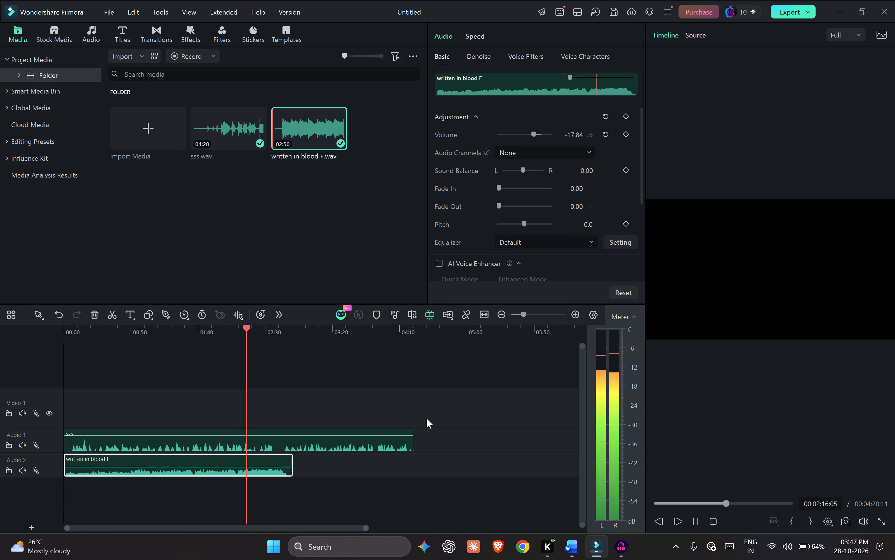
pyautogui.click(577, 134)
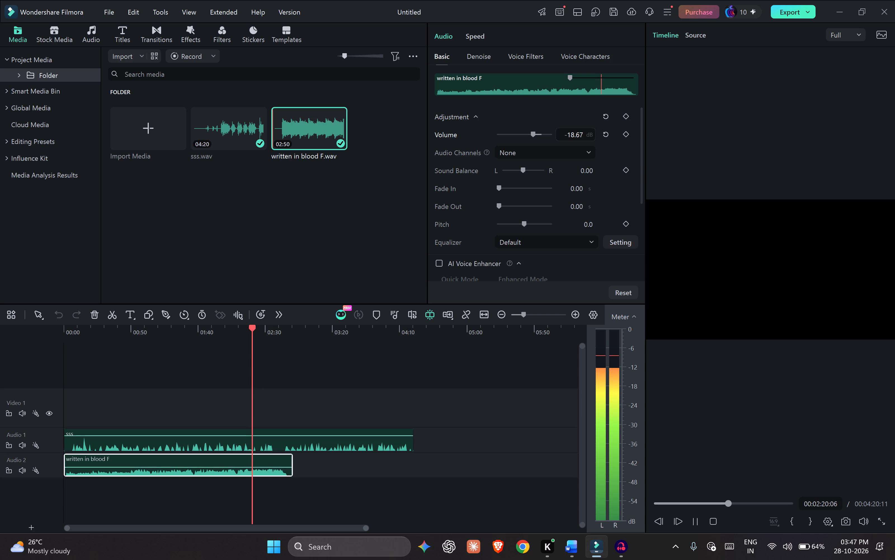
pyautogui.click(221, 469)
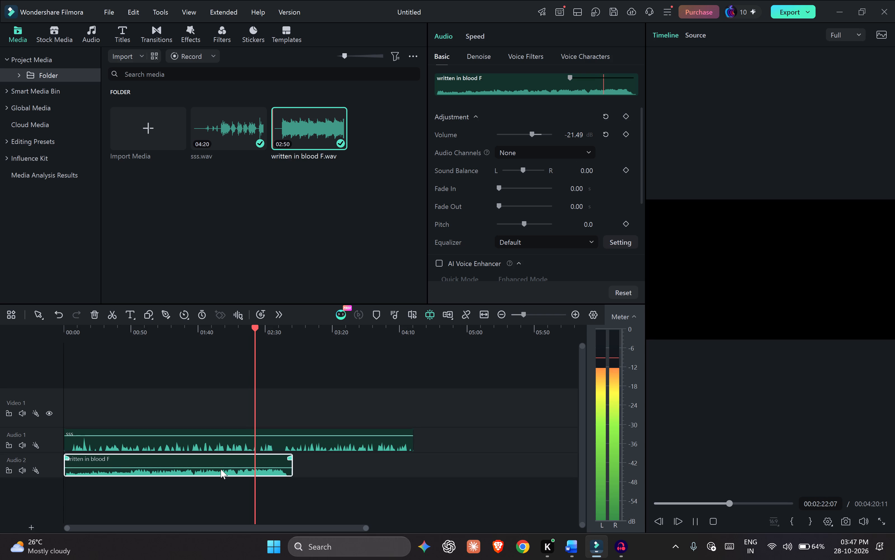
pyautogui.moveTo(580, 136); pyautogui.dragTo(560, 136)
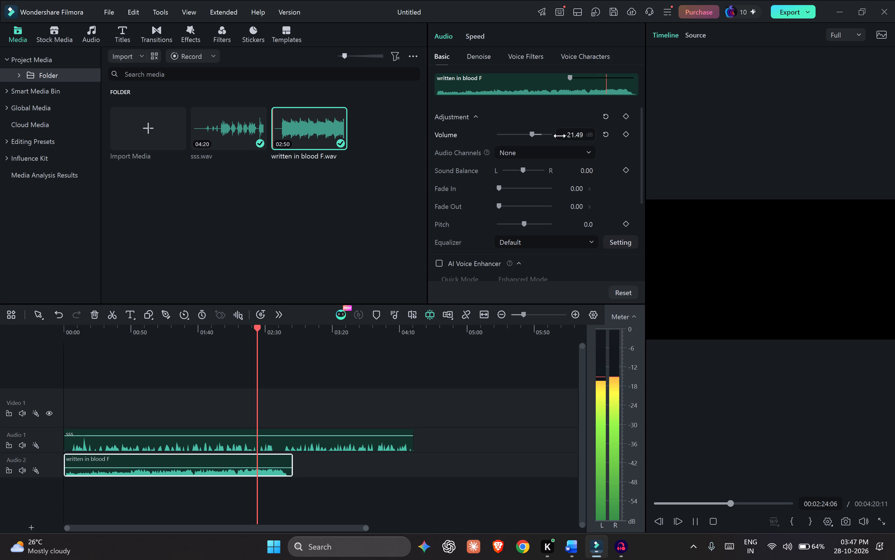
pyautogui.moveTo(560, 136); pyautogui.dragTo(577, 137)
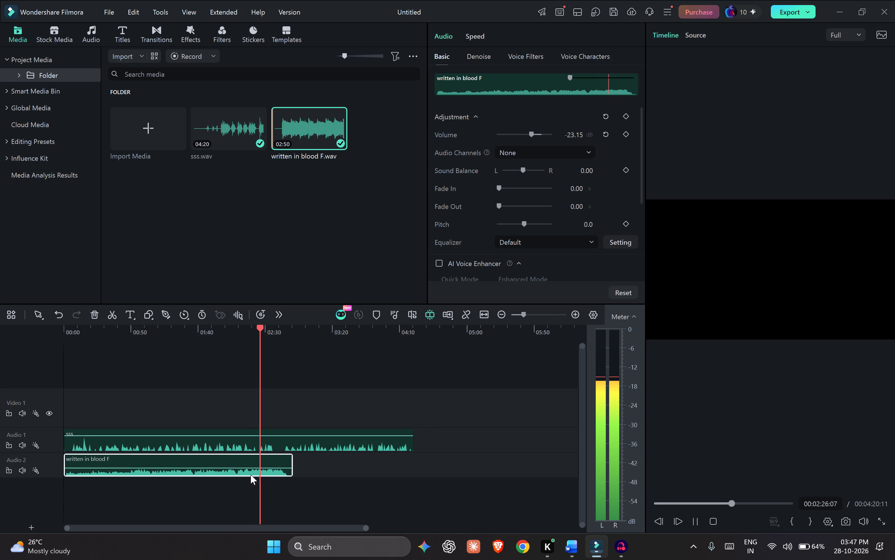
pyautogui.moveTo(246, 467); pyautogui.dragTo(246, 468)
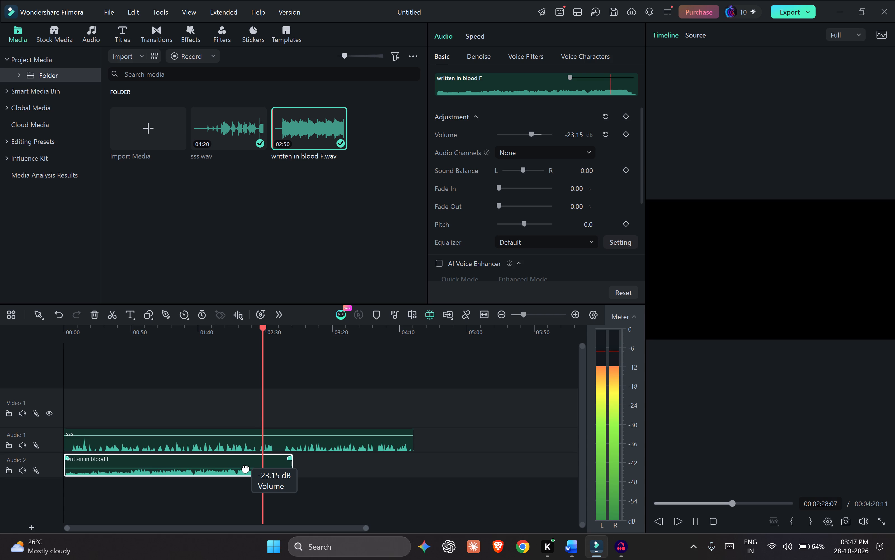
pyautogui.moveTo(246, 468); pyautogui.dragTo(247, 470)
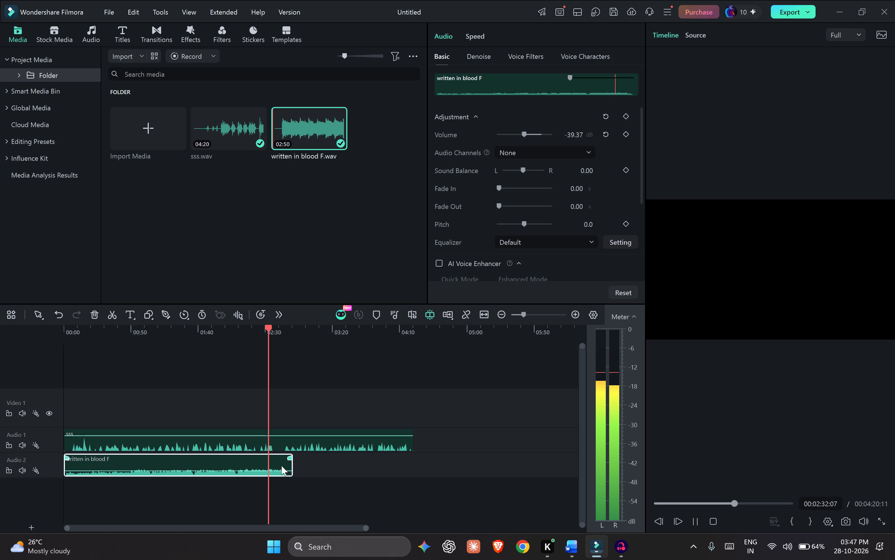
# Enable auto normalization on the sss voice-over clip with the -14 LUFS YouTube target and play from about 7 seconds.
pyautogui.scroll(-9, 614, 185)
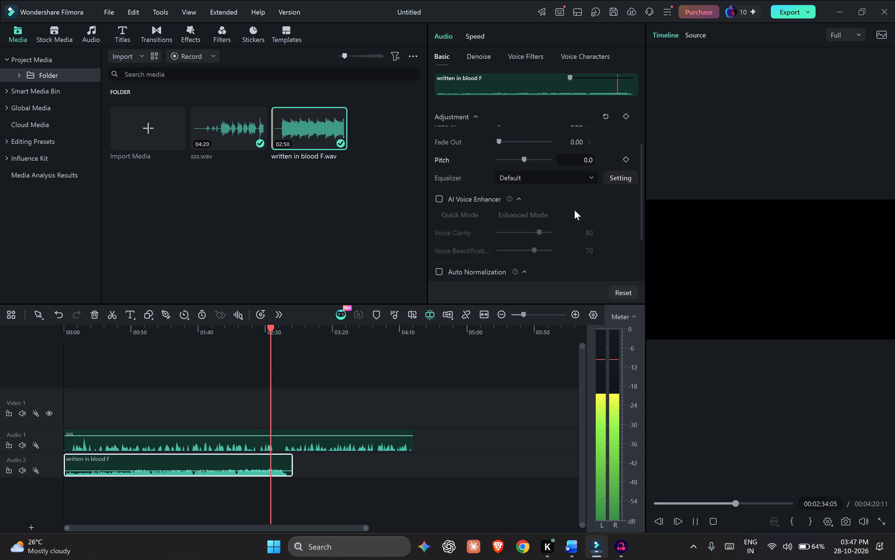
pyautogui.click(360, 451)
pyautogui.scroll(-4, 467, 294)
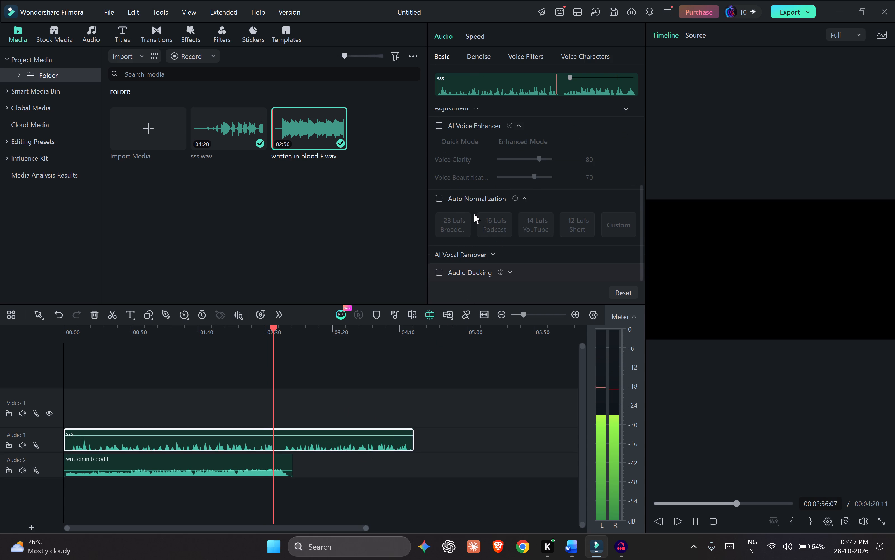
pyautogui.click(436, 201)
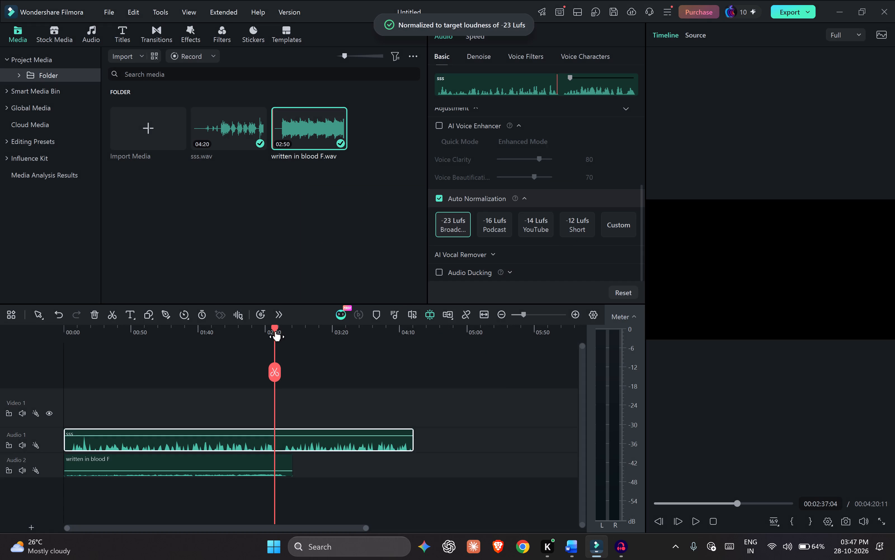
pyautogui.moveTo(277, 328); pyautogui.dragTo(86, 410)
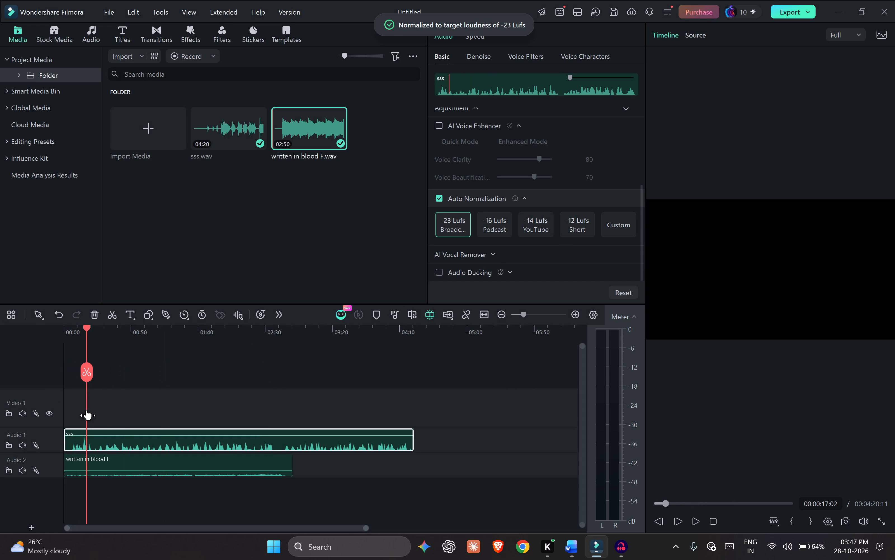
pyautogui.moveTo(86, 410); pyautogui.dragTo(74, 406)
pyautogui.click(527, 230)
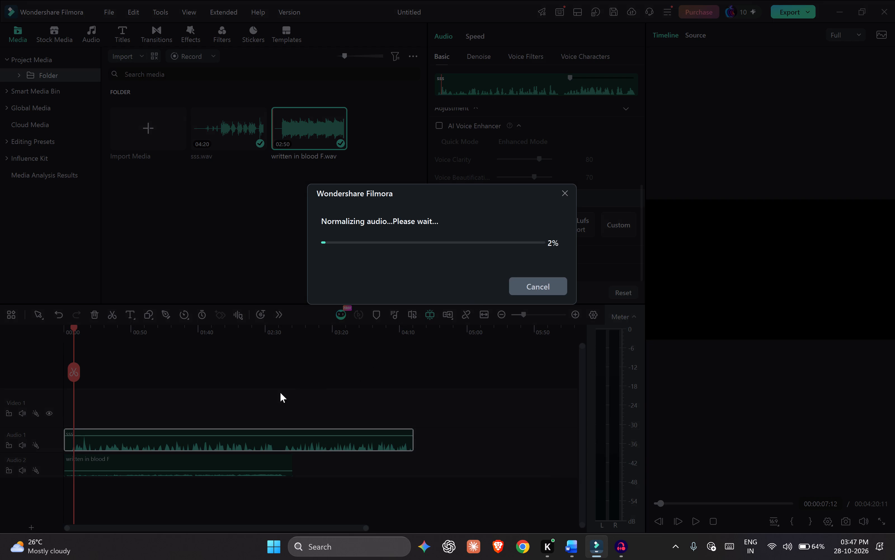
pyautogui.press('space')
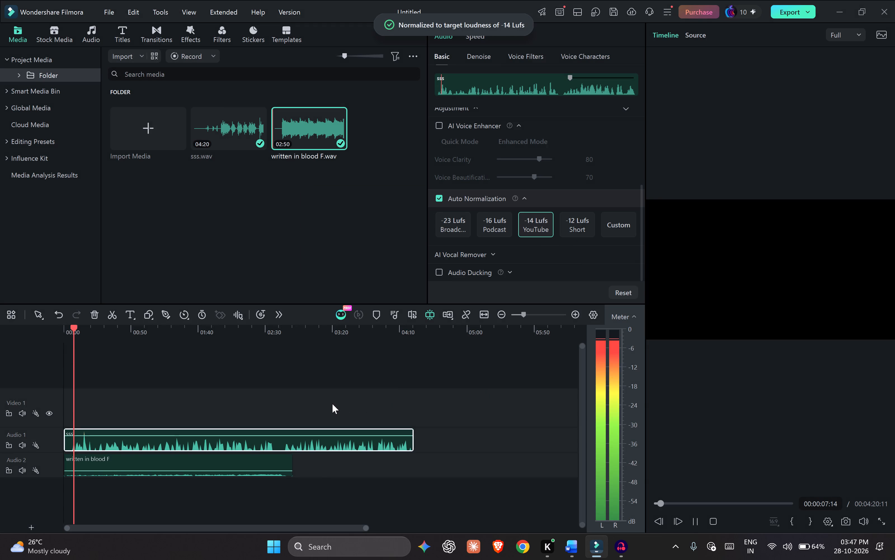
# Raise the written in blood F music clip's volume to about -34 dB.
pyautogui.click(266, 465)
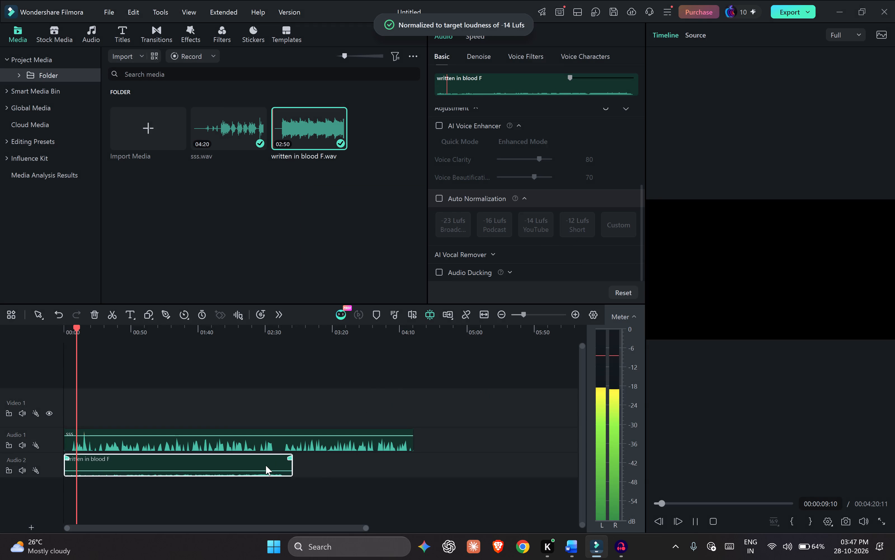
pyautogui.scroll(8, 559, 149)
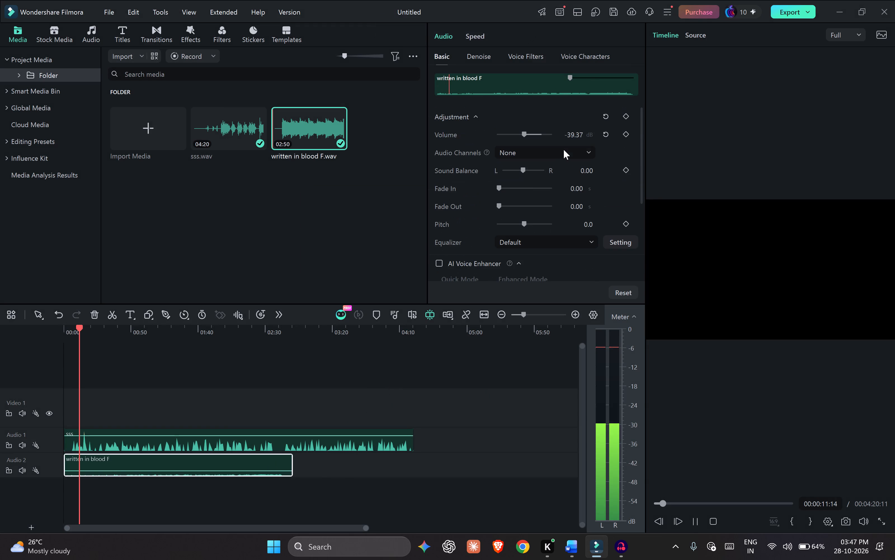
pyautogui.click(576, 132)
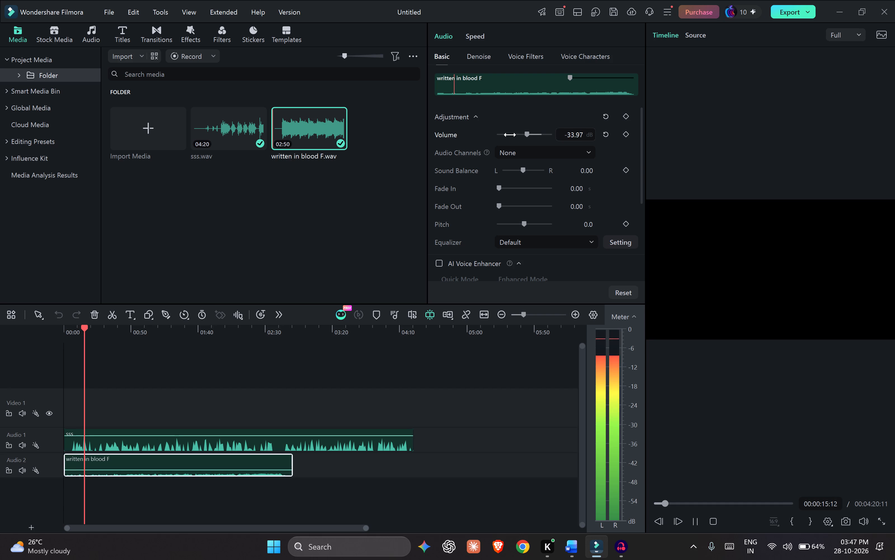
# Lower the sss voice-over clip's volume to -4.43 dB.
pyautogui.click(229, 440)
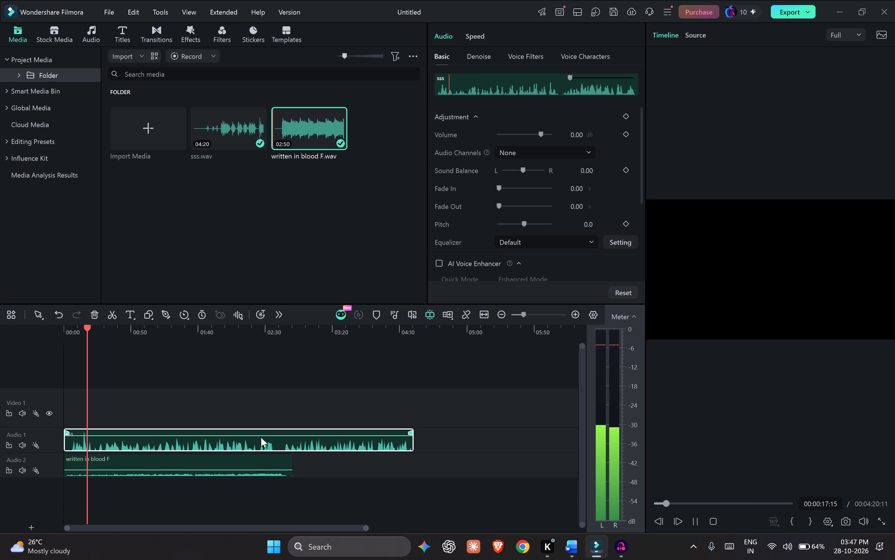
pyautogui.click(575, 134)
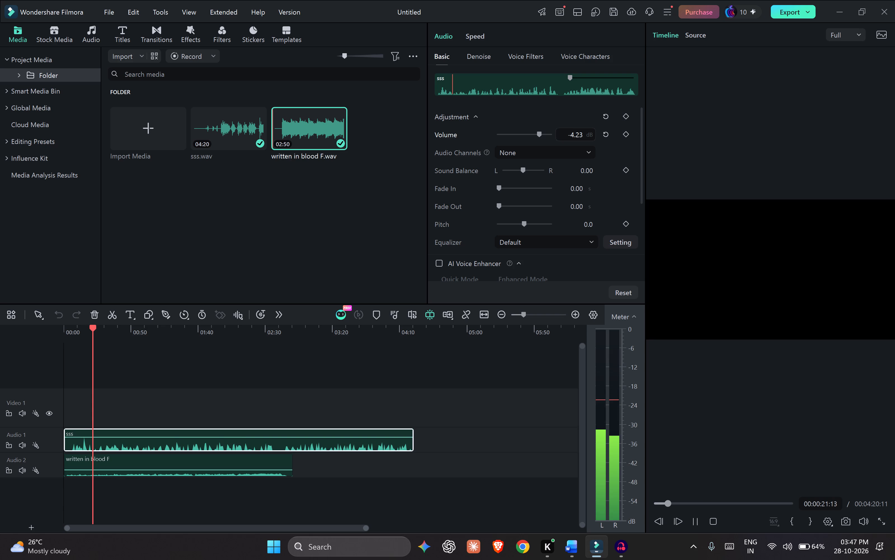
# Raise the written in blood F music clip's volume to -20.71 dB.
pyautogui.click(233, 461)
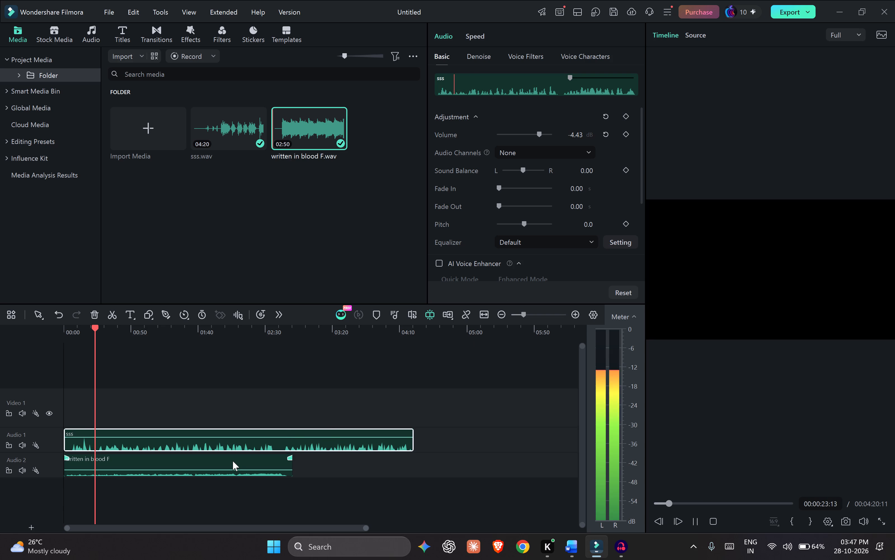
pyautogui.click(242, 470)
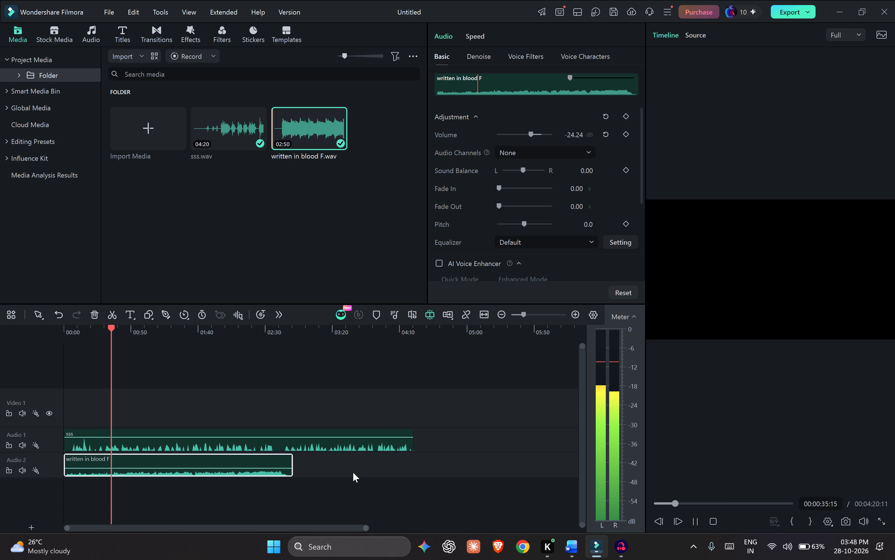
pyautogui.click(574, 133)
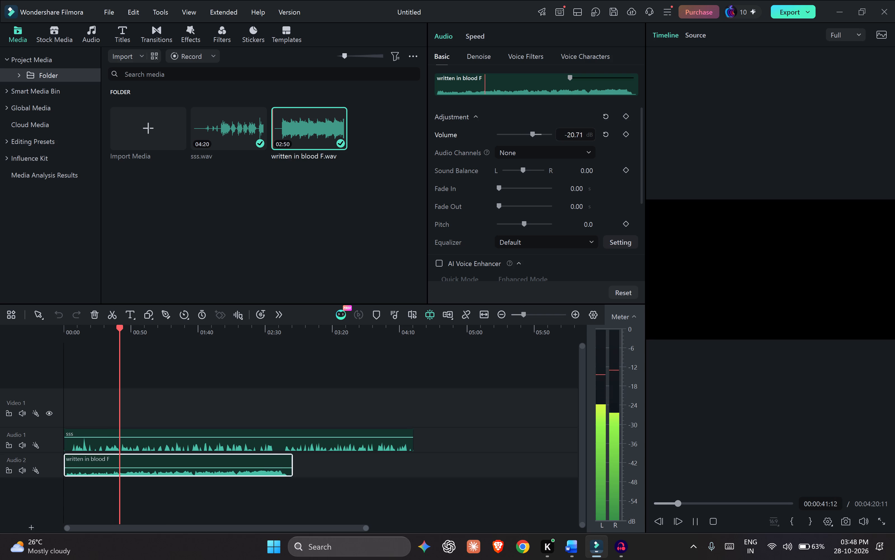
# Dismiss the watermark notice and lower the sss voice-over clip's volume to -7.27 dB.
pyautogui.click(273, 439)
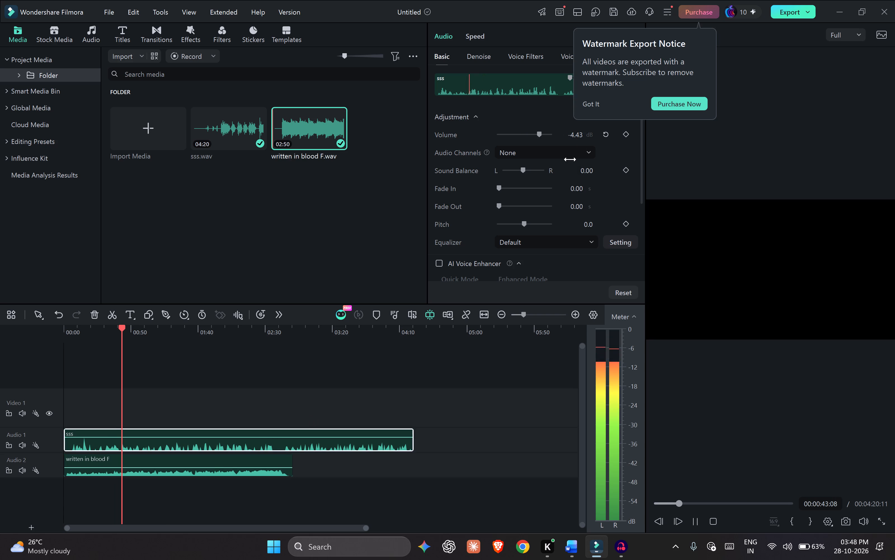
pyautogui.click(597, 104)
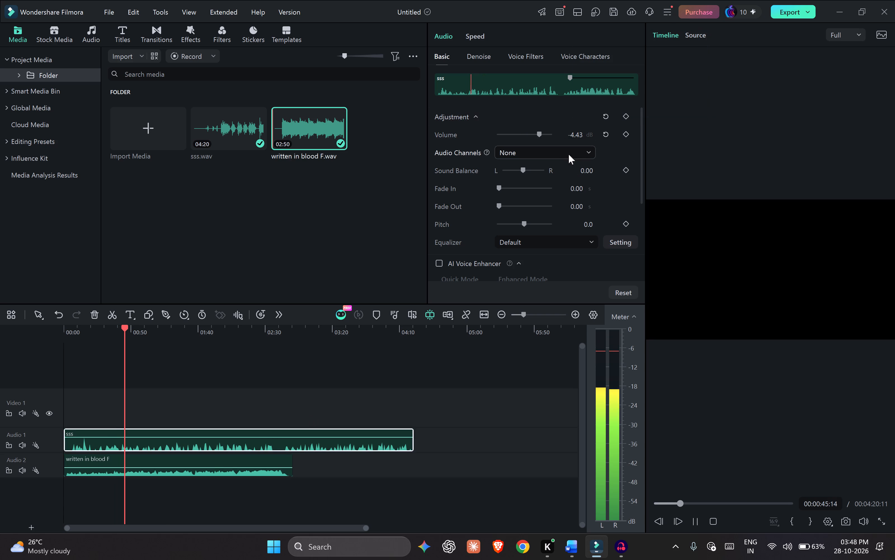
pyautogui.click(574, 138)
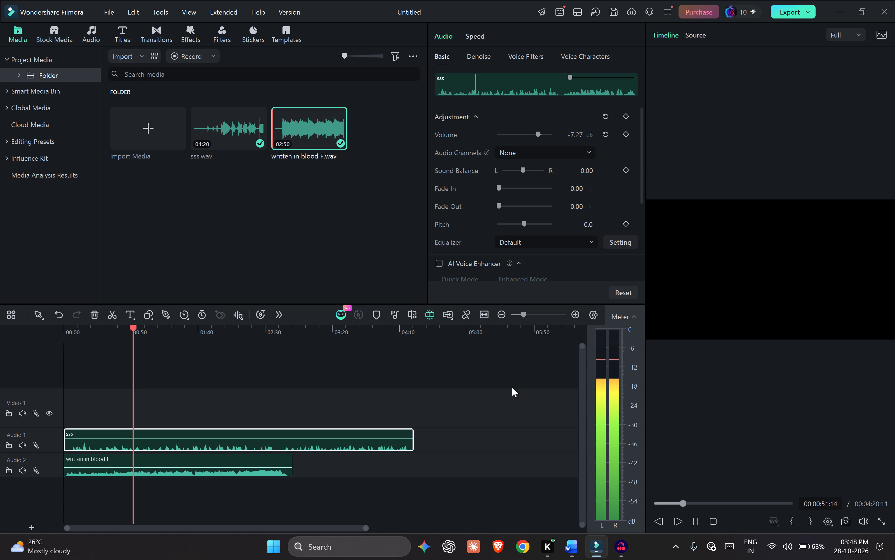
# Listen to the balance between voice-over and music while reviewing the sss clip's audio settings, and pause playback.
pyautogui.scroll(-3, 527, 242)
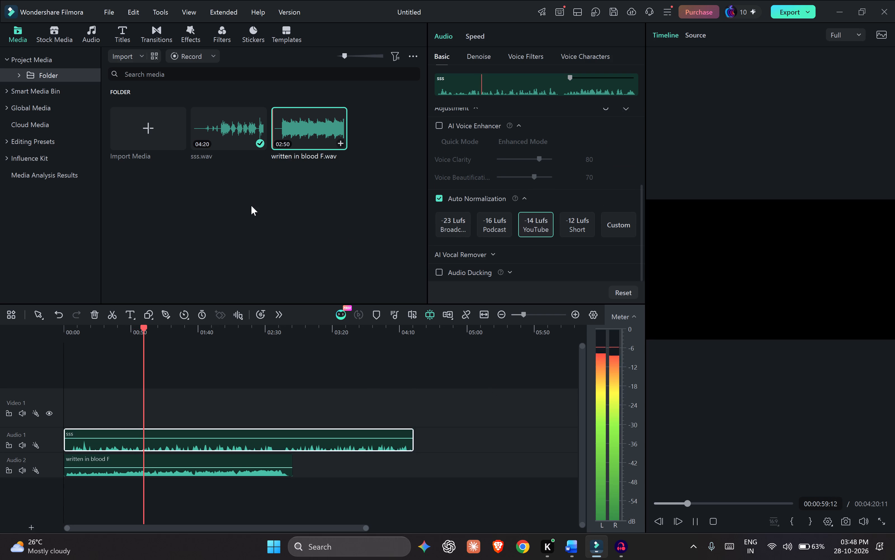
pyautogui.scroll(4, 276, 263)
pyautogui.scroll(-5, 287, 261)
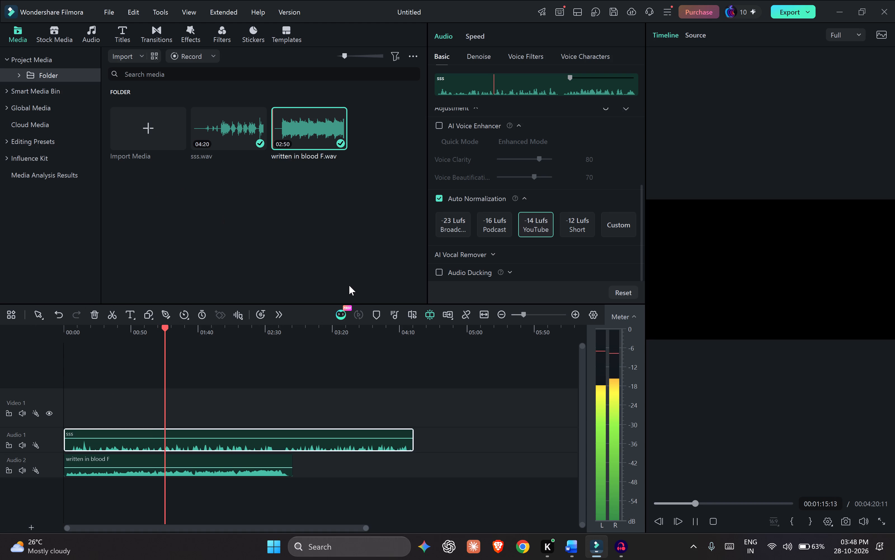
pyautogui.press('space')
# Switch to Audacity, select the whole sss recording and close the Audacity window.
pyautogui.click(614, 545)
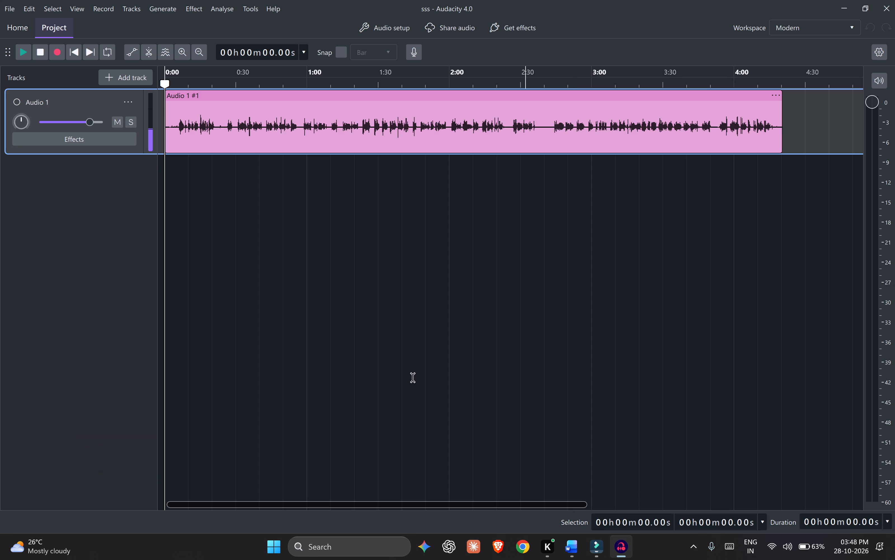
pyautogui.moveTo(788, 145); pyautogui.dragTo(0, 206)
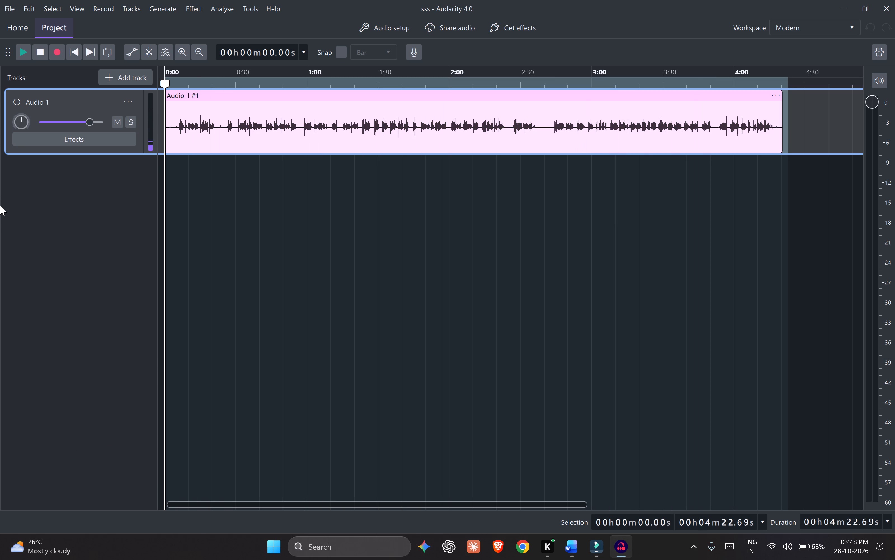
pyautogui.moveTo(0, 206); pyautogui.dragTo(0, 211)
pyautogui.click(894, 9)
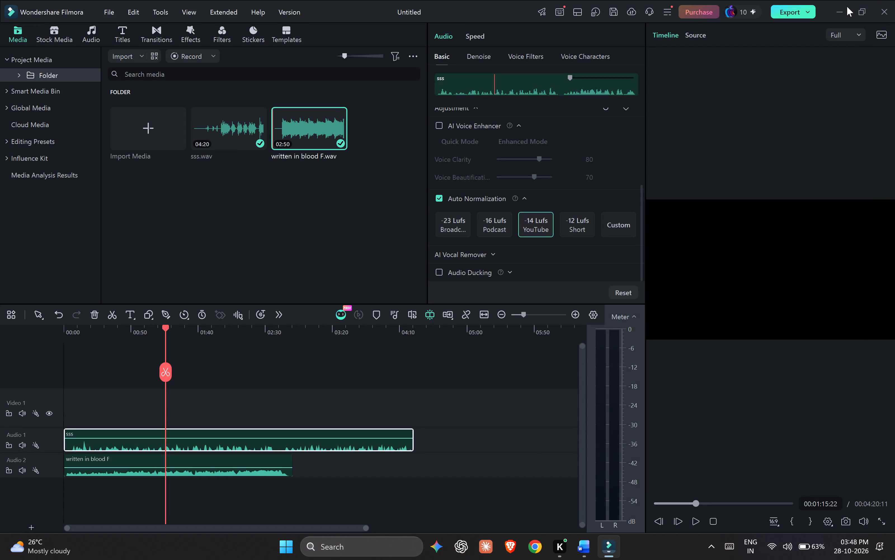
# Minimize the Filmora window to return to the Word script.
pyautogui.click(847, 6)
pyautogui.click(841, 7)
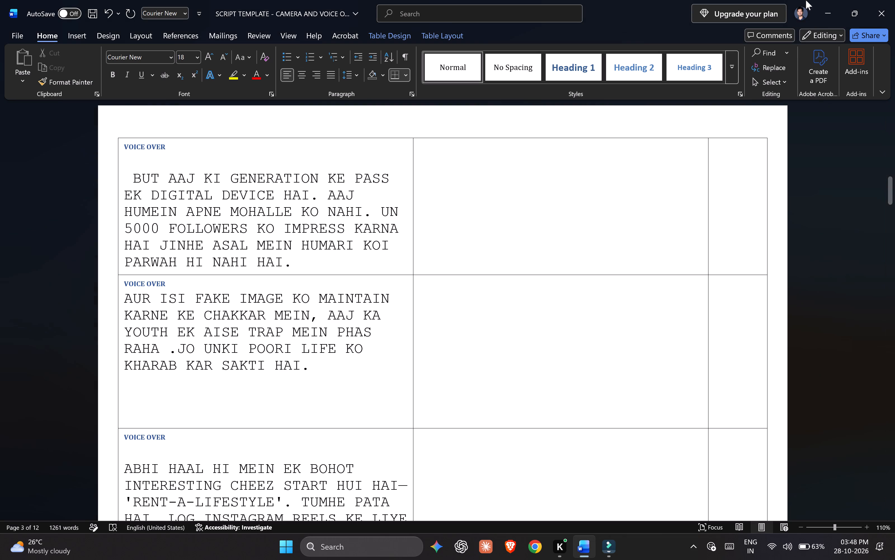
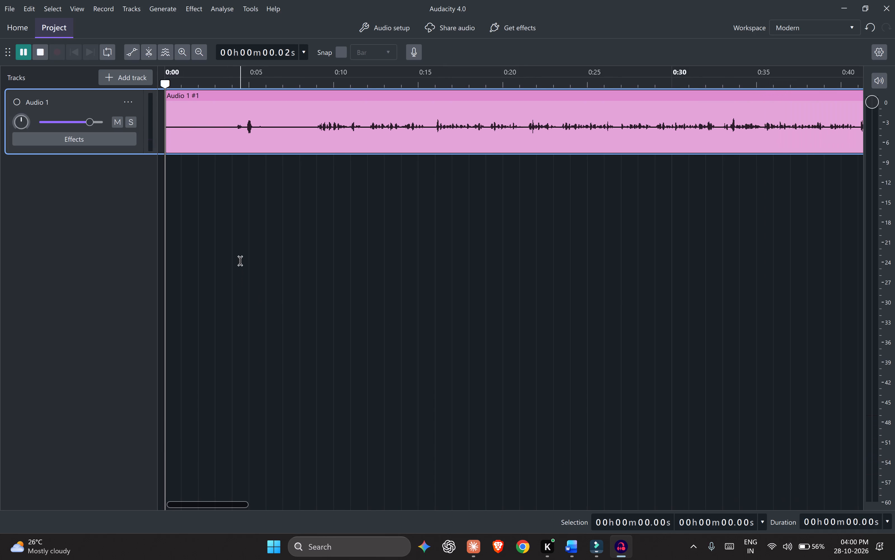
pyautogui.keyDown('ctrl'); pyautogui.scroll(-3, 400, 246); pyautogui.keyUp('ctrl')
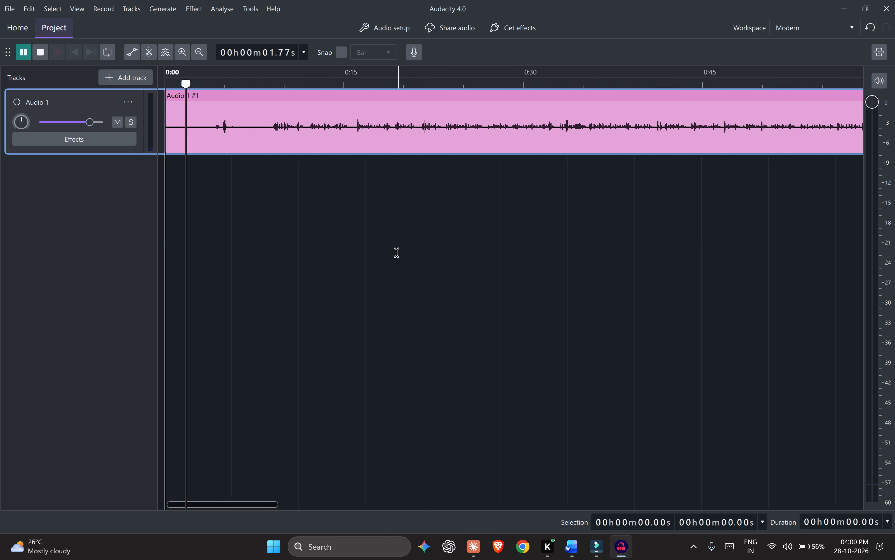
pyautogui.keyDown('ctrl'); pyautogui.scroll(-15, 397, 253); pyautogui.keyUp('ctrl')
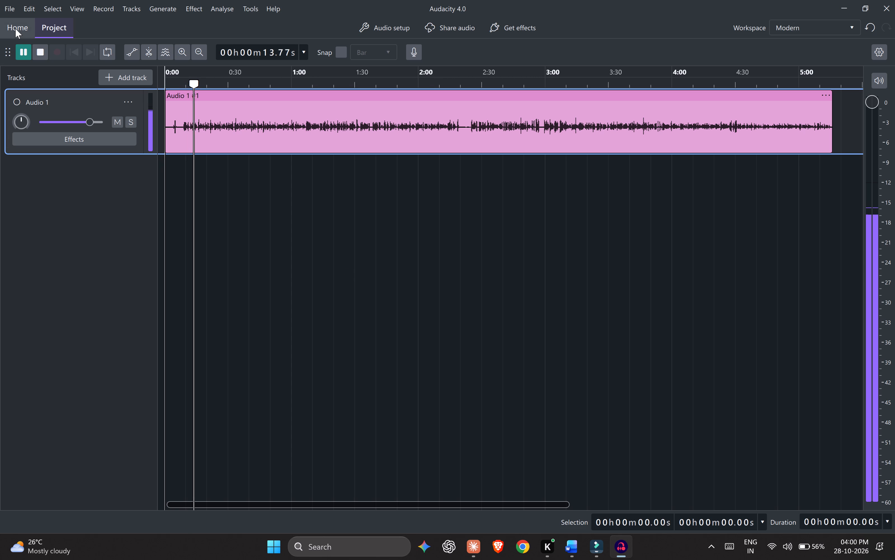
# Export the full project audio to the computer as a WAV file named fast in the YT LONG/voice over folder.
pyautogui.keyDown('ctrl'); pyautogui.click(14, 7); pyautogui.keyUp('ctrl')
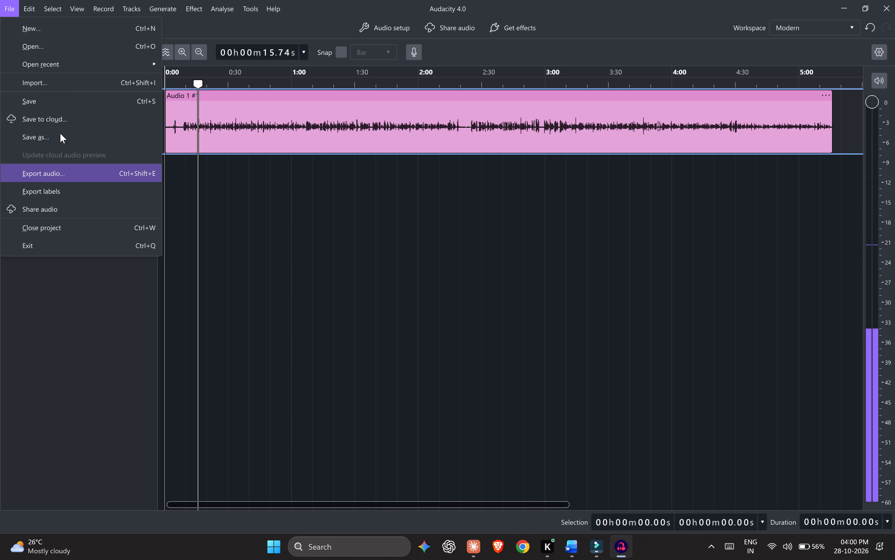
pyautogui.click(60, 178)
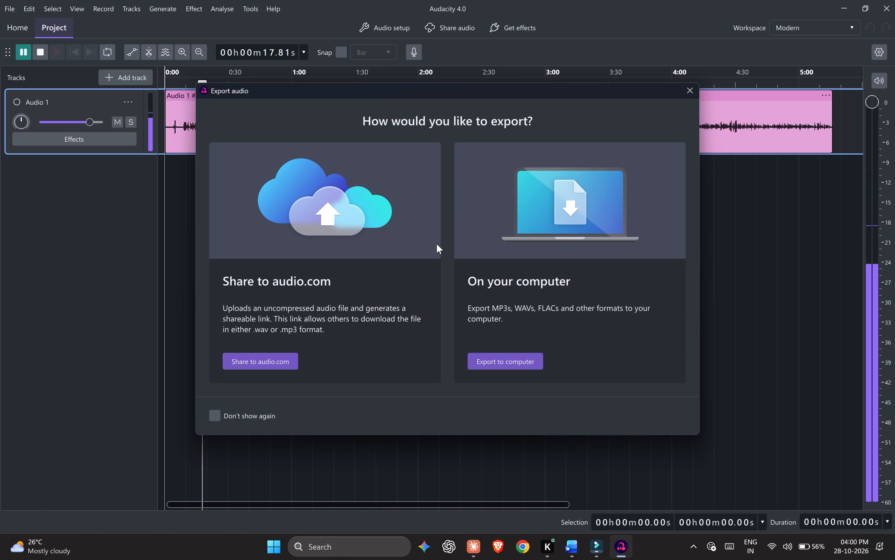
pyautogui.click(527, 358)
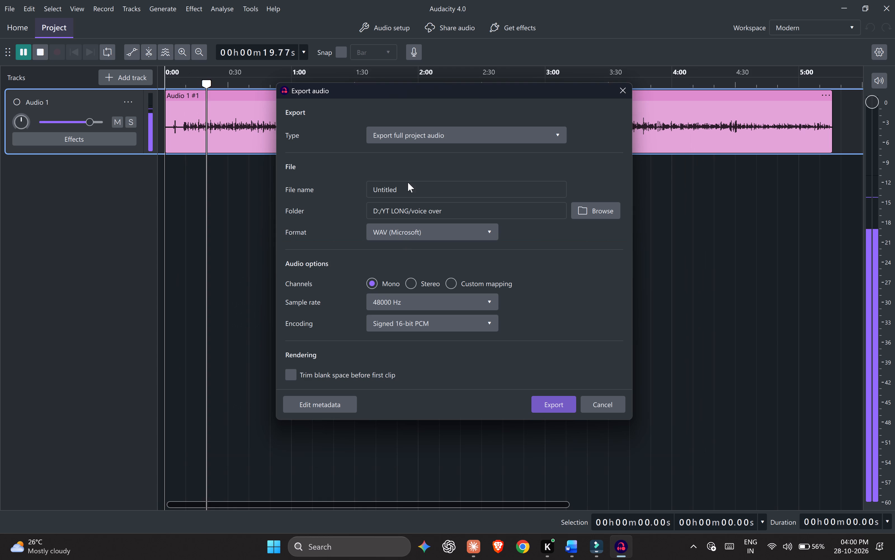
pyautogui.click(403, 188)
pyautogui.press('BackSpace')
pyautogui.press('BackSpace')
pyautogui.press('BackSpace')
pyautogui.press('BackSpace')
pyautogui.press('BackSpace')
pyautogui.press('BackSpace')
pyautogui.press('BackSpace')
pyautogui.press('BackSpace')
pyautogui.press('BackSpace')
pyautogui.press('BackSpace')
pyautogui.press('BackSpace')
pyautogui.press('BackSpace')
pyautogui.press('BackSpace')
pyautogui.press('BackSpace')
pyautogui.press('BackSpace')
pyautogui.press('BackSpace')
pyautogui.press('BackSpace')
pyautogui.press('BackSpace')
pyautogui.press('BackSpace')
pyautogui.press('BackSpace')
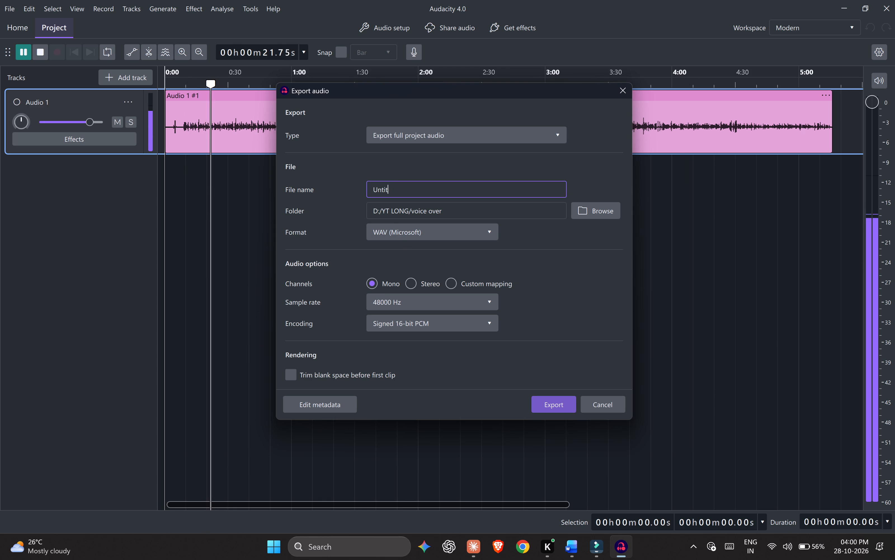
pyautogui.write('fasr')
pyautogui.press('BackSpace')
pyautogui.press('t')
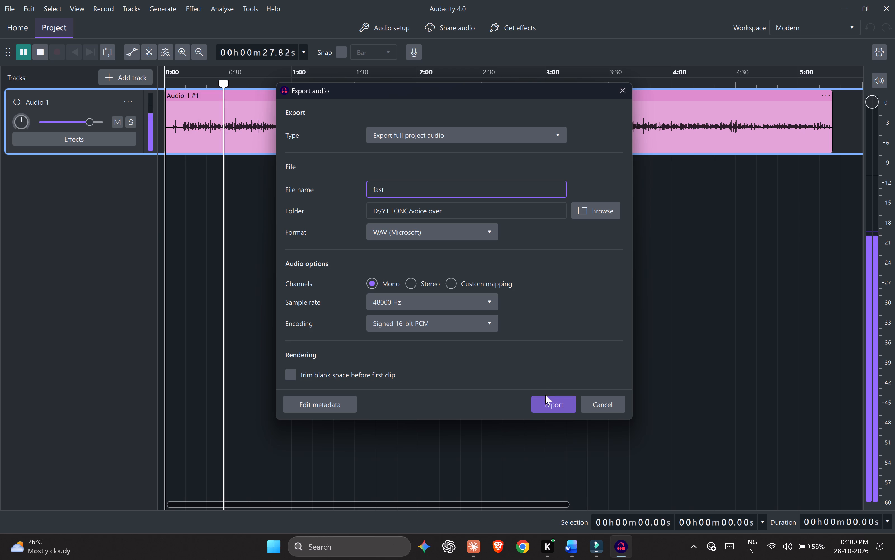
pyautogui.click(548, 403)
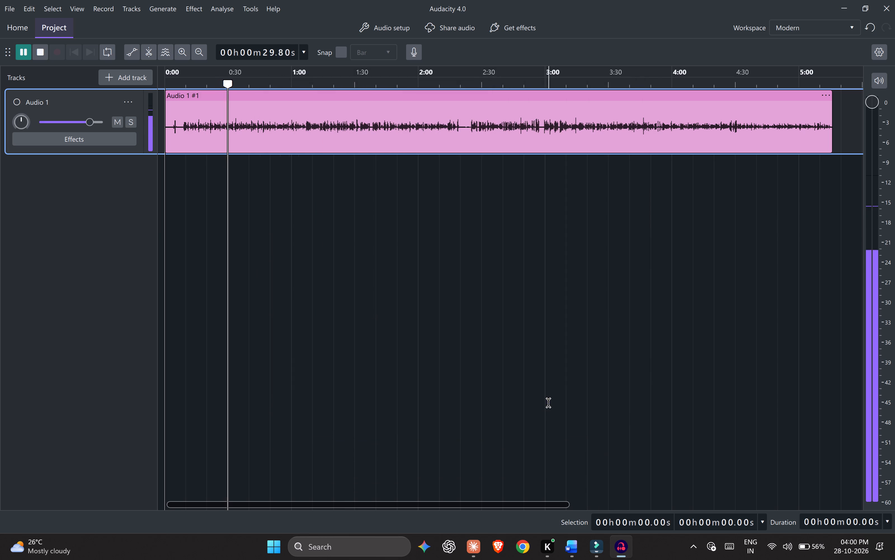
# Switch to Filmora and import the fast recording from the YT LONG/voice over folder into the project media.
pyautogui.click(589, 547)
pyautogui.click(125, 135)
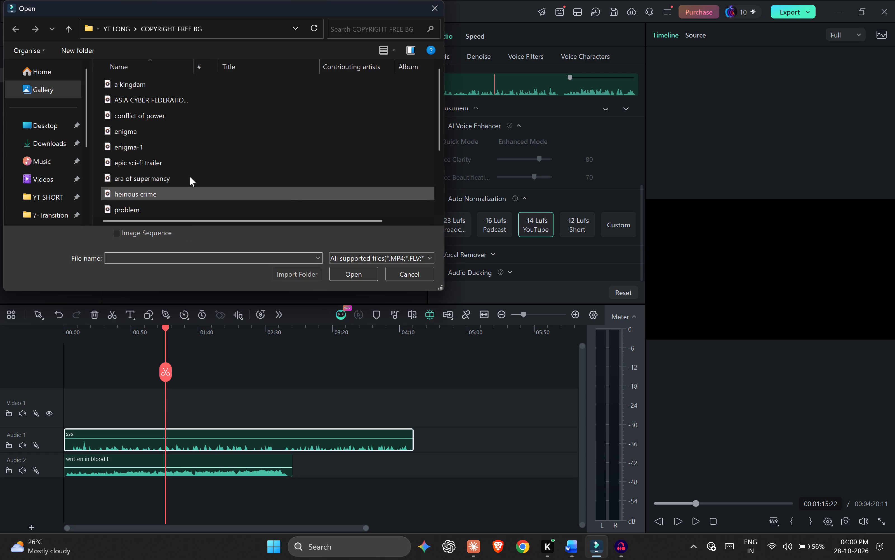
pyautogui.click(72, 31)
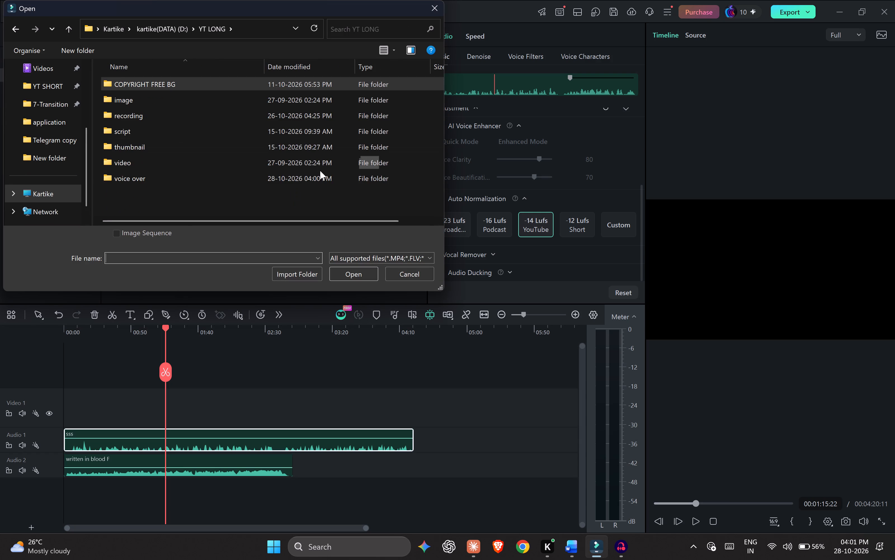
pyautogui.doubleClick(185, 183)
pyautogui.click(136, 118)
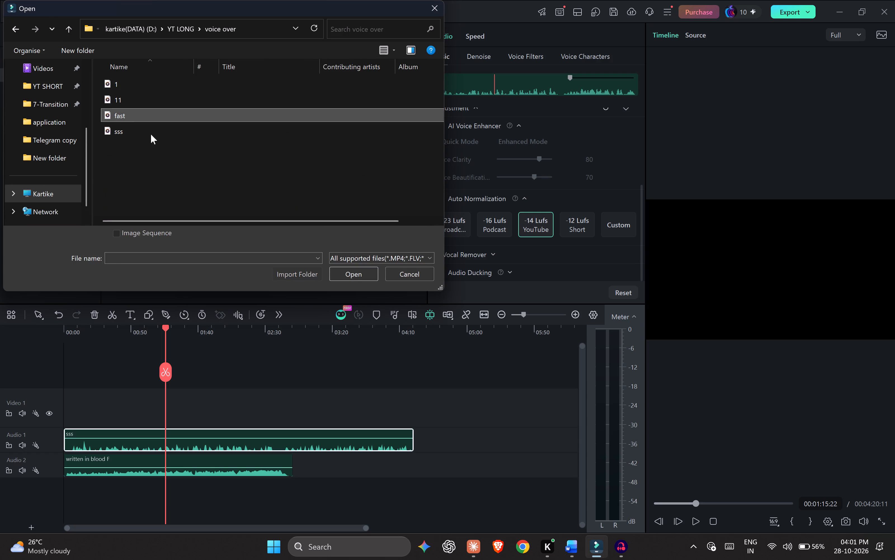
pyautogui.click(354, 274)
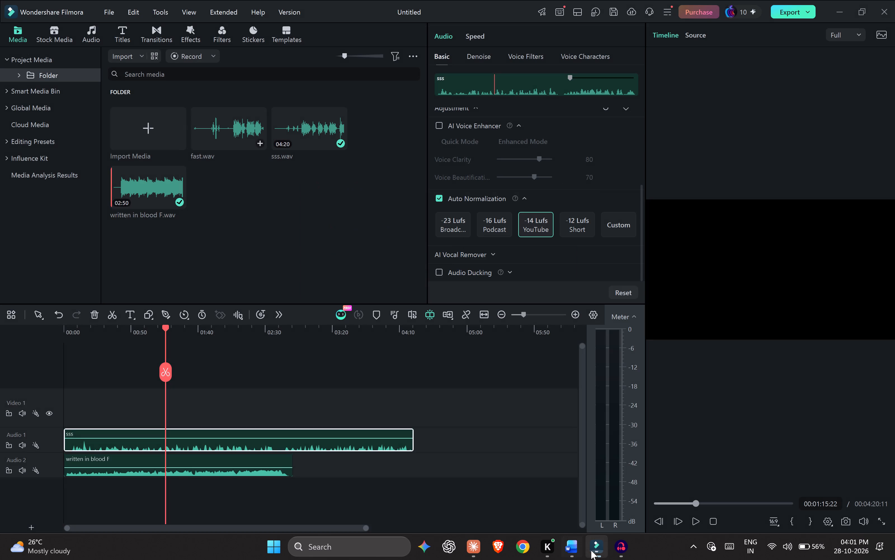
# Switch back to Audacity, stop the playback and minimise its window to return to Filmora.
pyautogui.click(610, 555)
pyautogui.press('space')
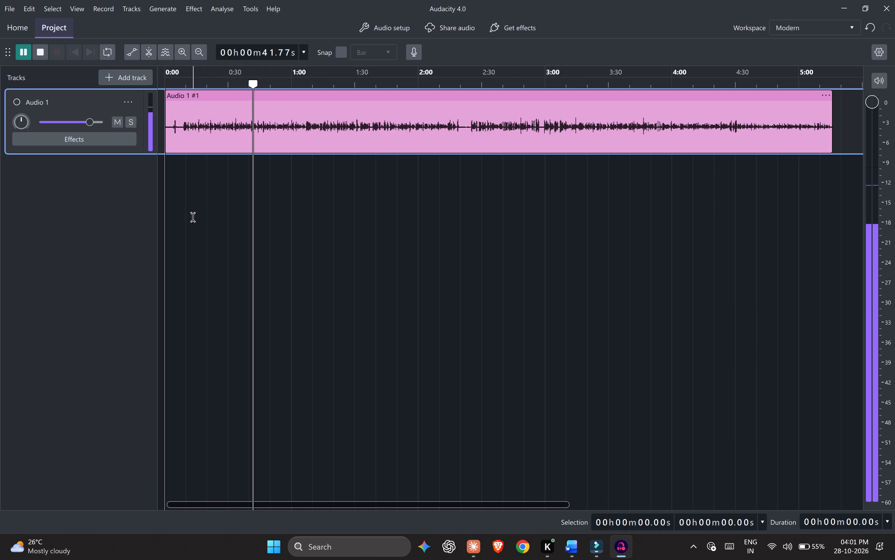
pyautogui.click(840, 1)
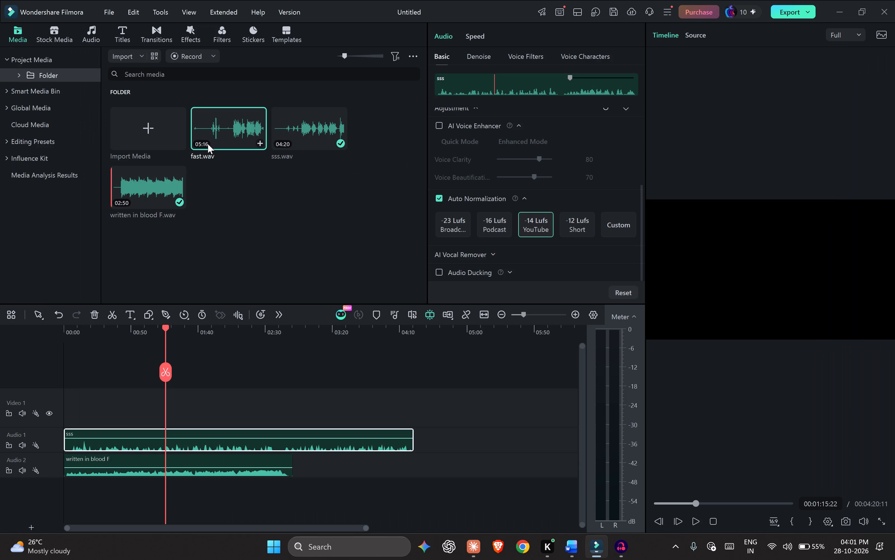
# Replace the sss clip on Audio 1 with fast.wav, placed at the start of the timeline.
pyautogui.moveTo(230, 124); pyautogui.dragTo(246, 404)
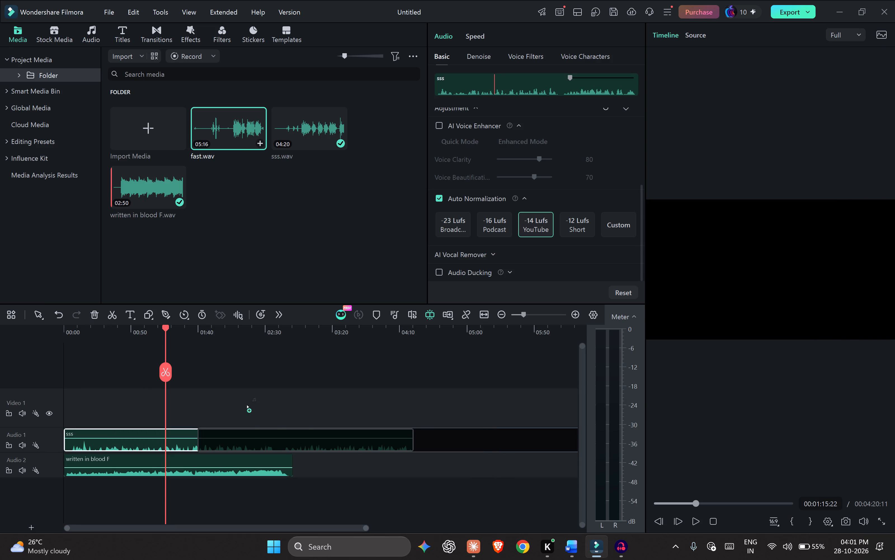
pyautogui.moveTo(246, 404); pyautogui.dragTo(216, 94)
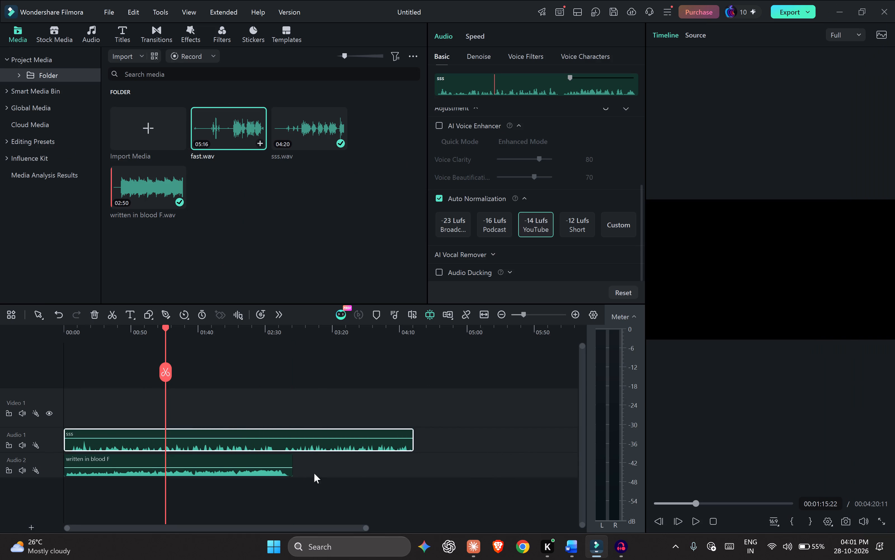
pyautogui.click(324, 455)
pyautogui.click(335, 438)
pyautogui.press('Delete')
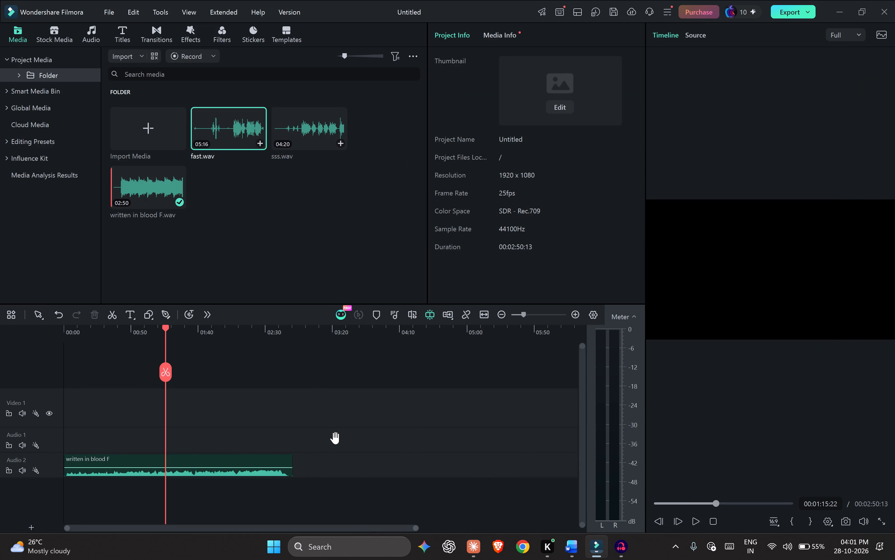
pyautogui.moveTo(217, 127); pyautogui.dragTo(61, 444)
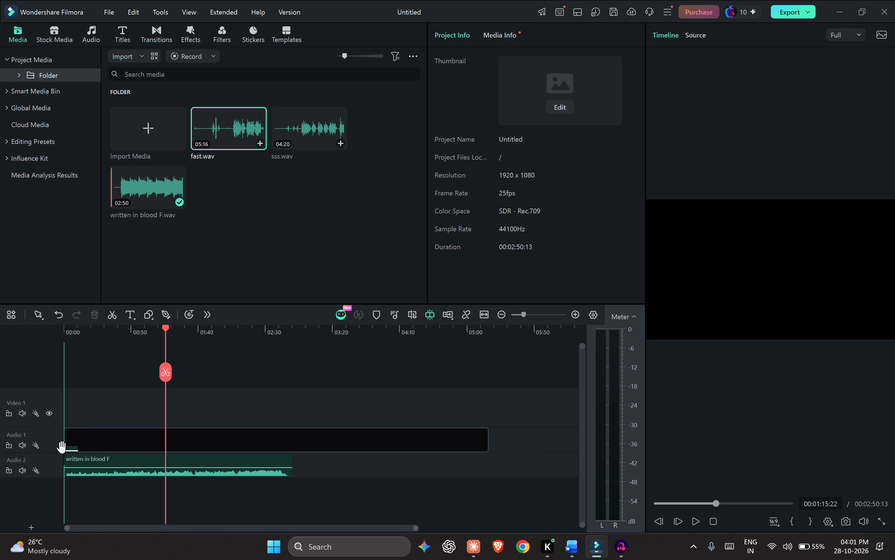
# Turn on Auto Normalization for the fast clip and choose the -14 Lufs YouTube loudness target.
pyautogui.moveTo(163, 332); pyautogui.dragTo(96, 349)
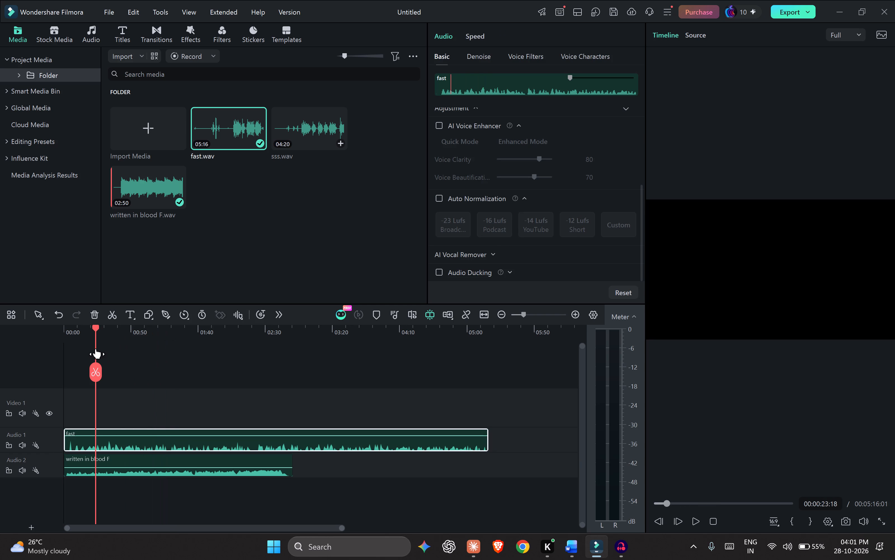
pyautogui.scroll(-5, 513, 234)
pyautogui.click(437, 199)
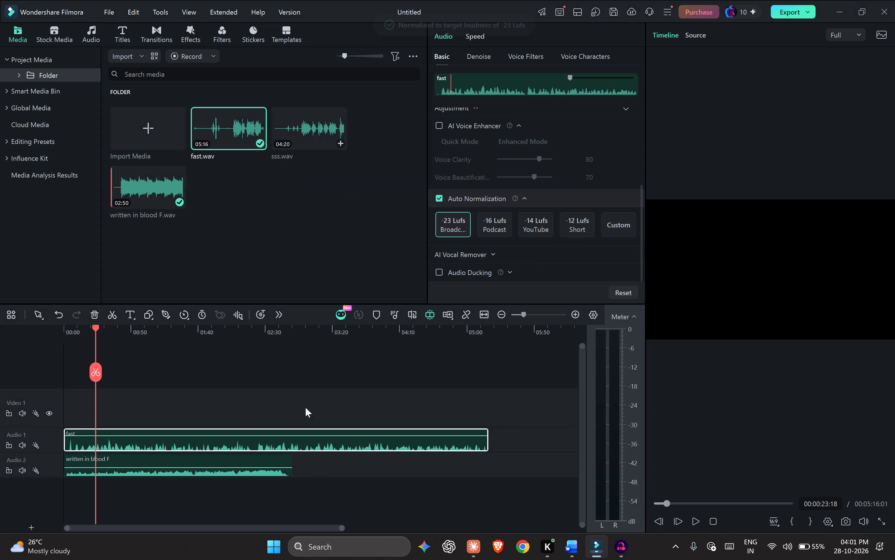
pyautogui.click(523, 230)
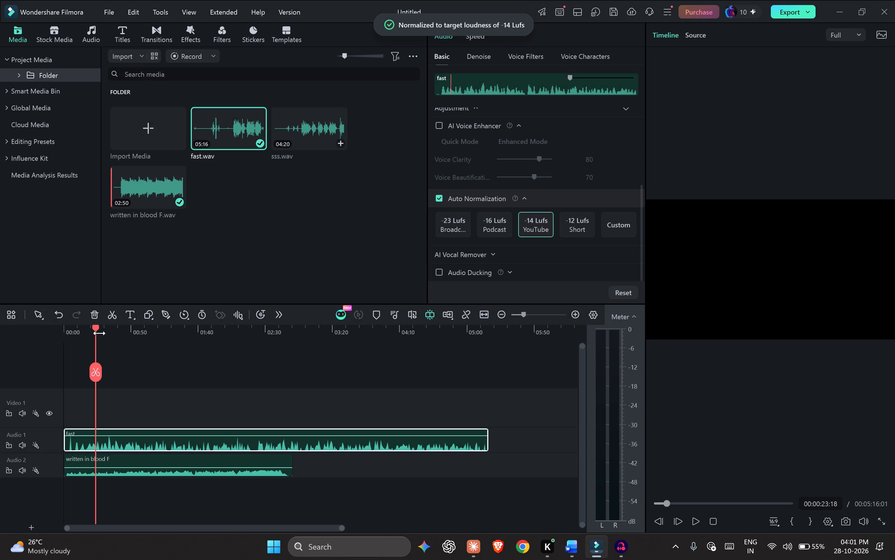
# Play the mix from the start of the timeline and slightly lower the written in blood F clip's volume by ear.
pyautogui.moveTo(95, 329); pyautogui.dragTo(8, 344)
pyautogui.press('space')
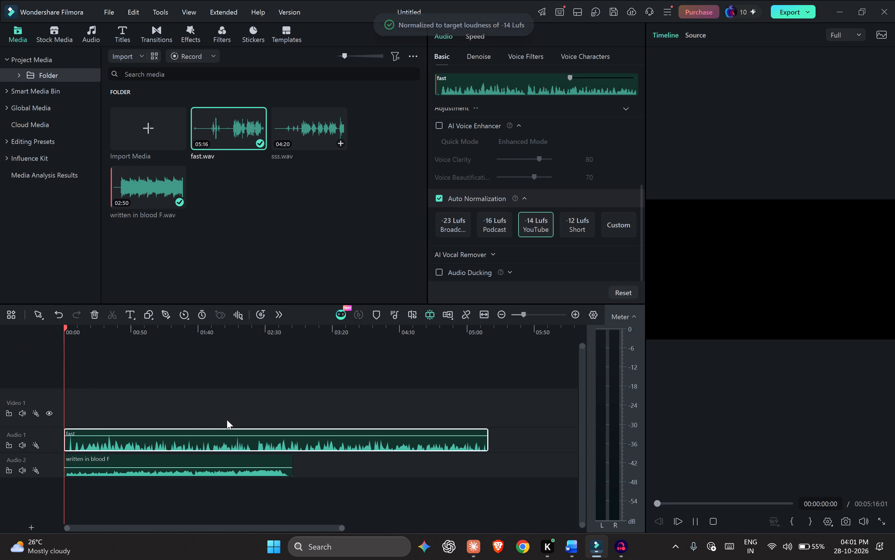
pyautogui.press('space')
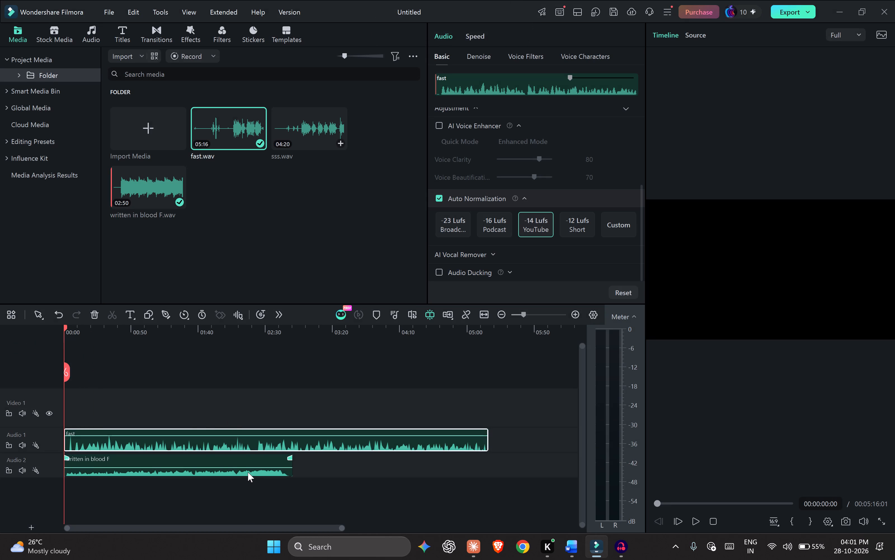
pyautogui.click(246, 470)
pyautogui.press('space')
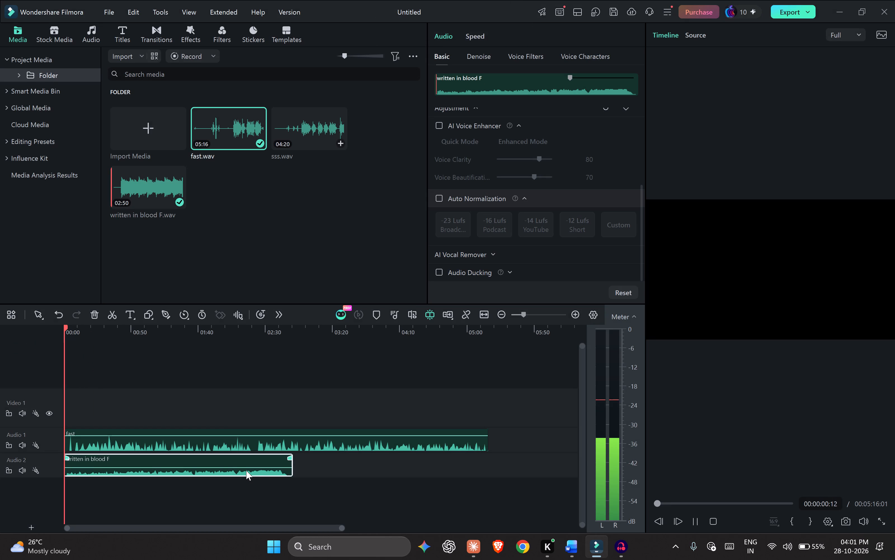
pyautogui.click(264, 467)
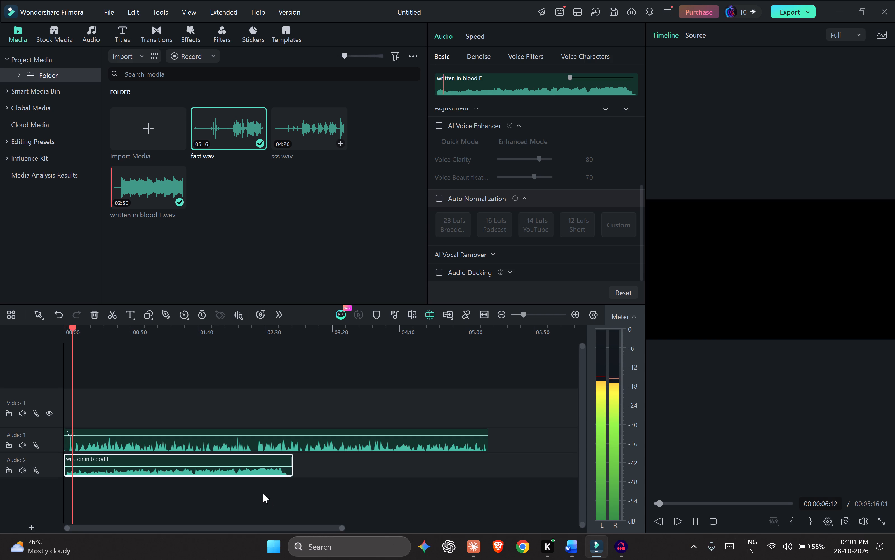
pyautogui.click(253, 466)
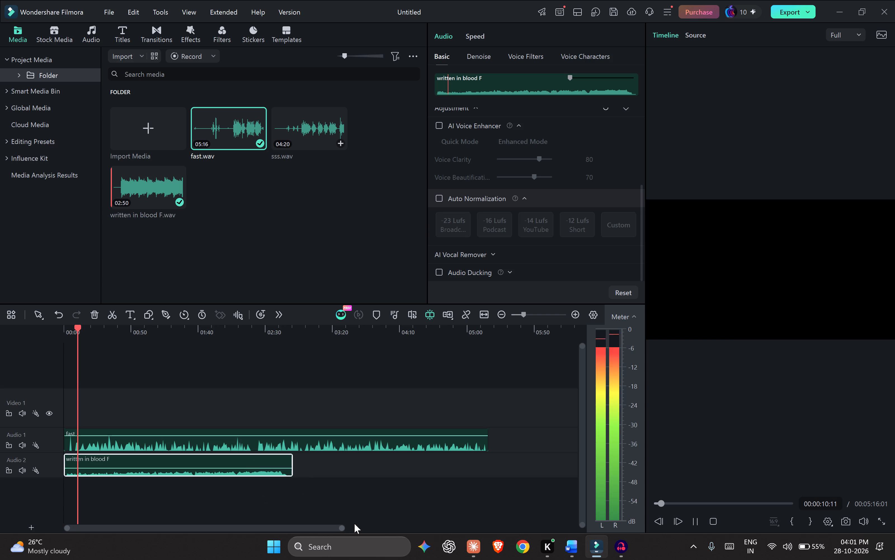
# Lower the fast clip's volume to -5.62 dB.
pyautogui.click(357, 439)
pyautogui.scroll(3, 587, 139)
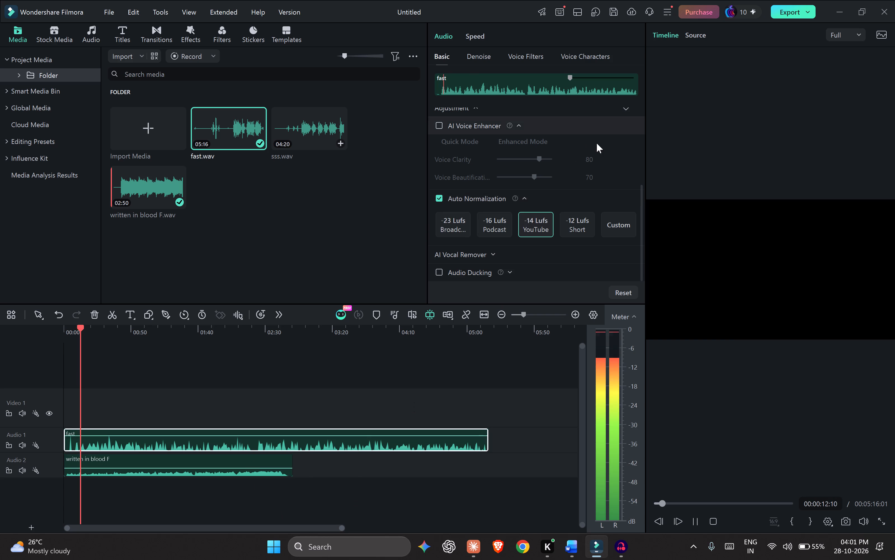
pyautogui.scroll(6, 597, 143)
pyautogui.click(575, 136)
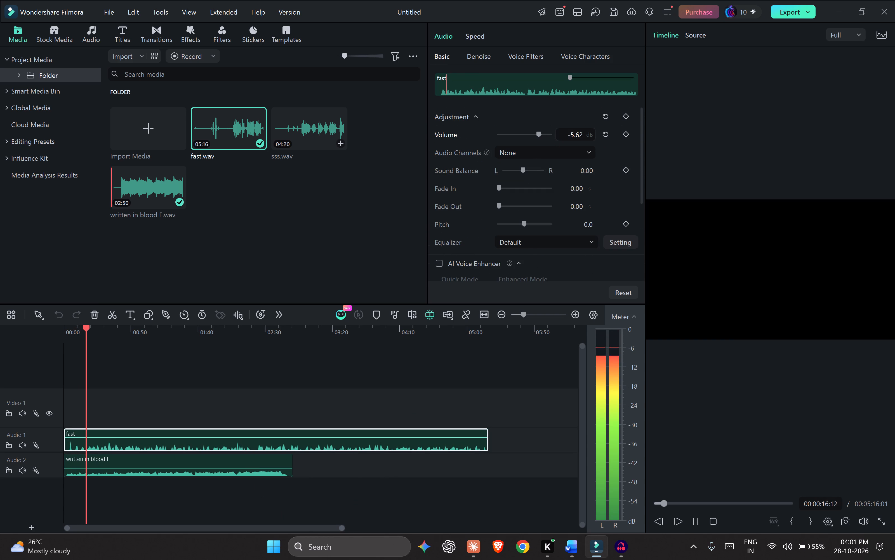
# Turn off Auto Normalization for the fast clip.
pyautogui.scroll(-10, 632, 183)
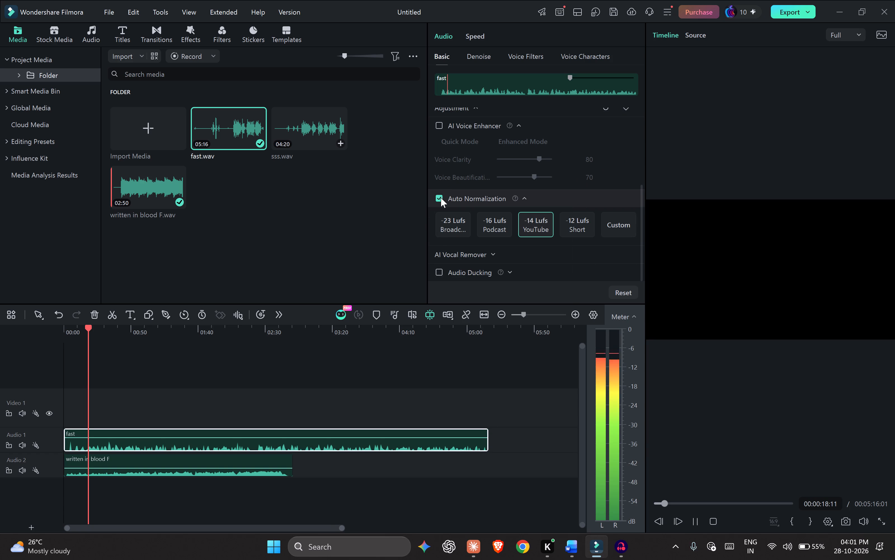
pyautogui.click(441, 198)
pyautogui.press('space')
# Raise the fast clip's volume to 2.92 dB while the mix plays.
pyautogui.scroll(2, 537, 302)
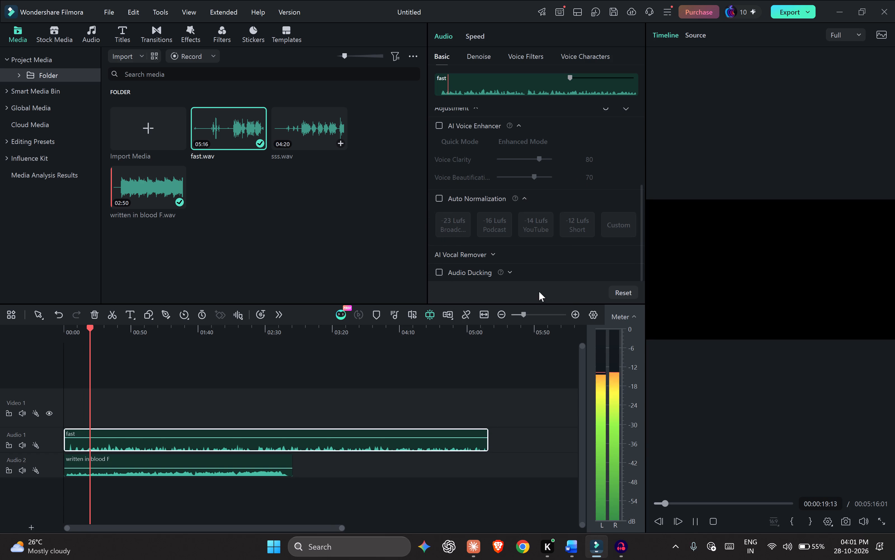
pyautogui.scroll(11, 539, 291)
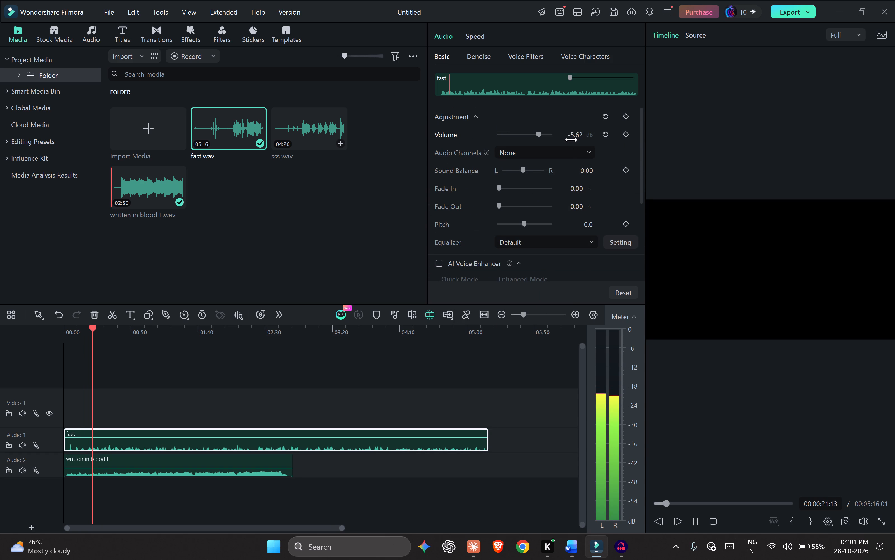
pyautogui.moveTo(572, 136); pyautogui.dragTo(621, 137)
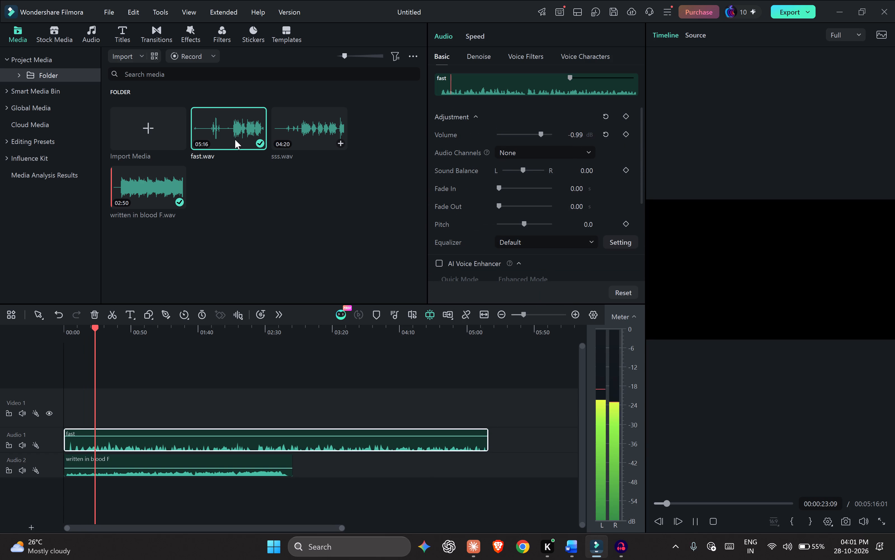
pyautogui.moveTo(577, 137); pyautogui.dragTo(614, 135)
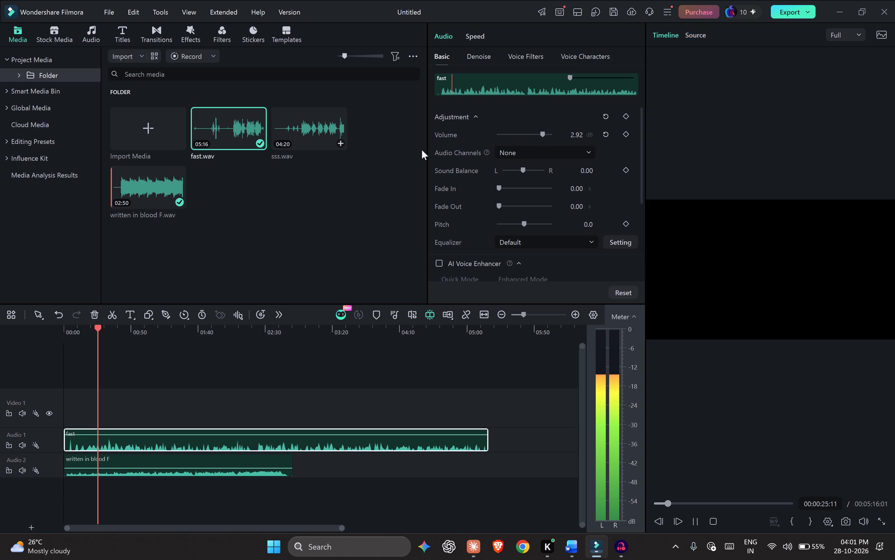
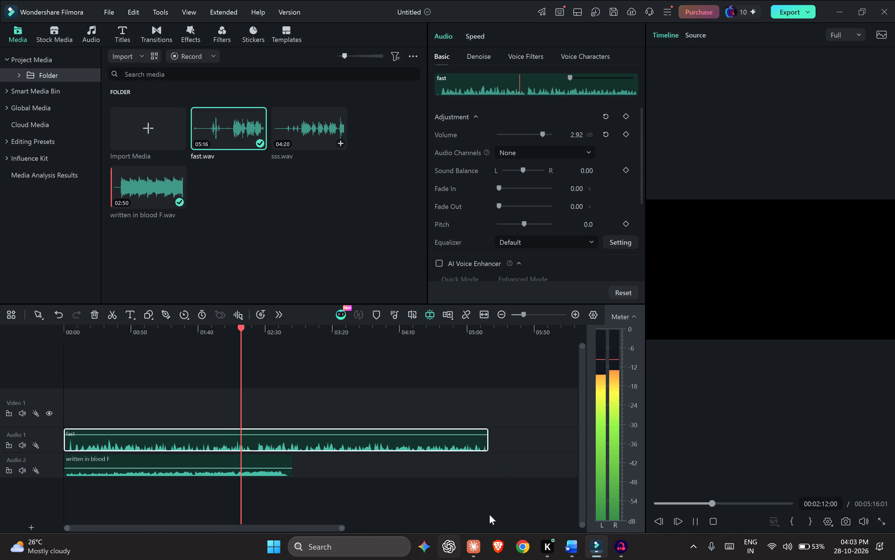
# Switch to Chrome, search Google for adobe voice enhancer, and open the Enhance Speech from Adobe page on podcast.adobe.com.
pyautogui.click(522, 551)
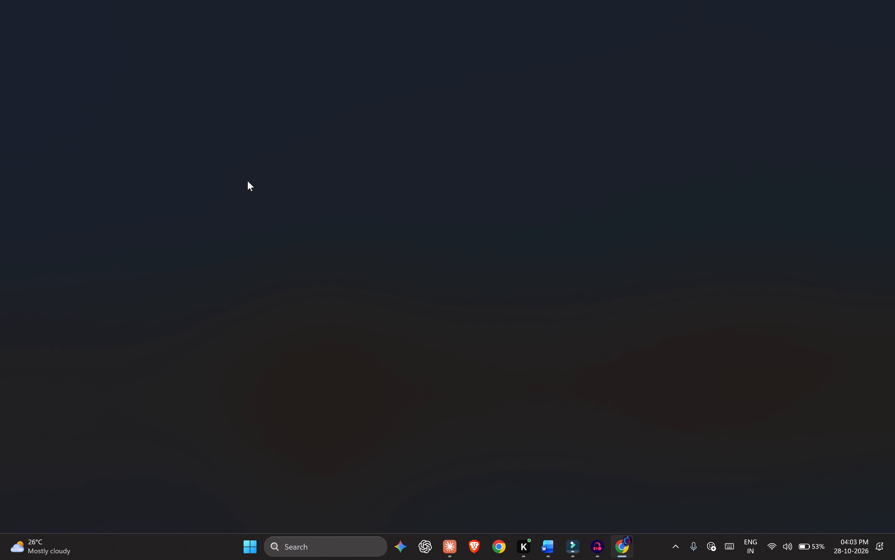
pyautogui.click(359, 226)
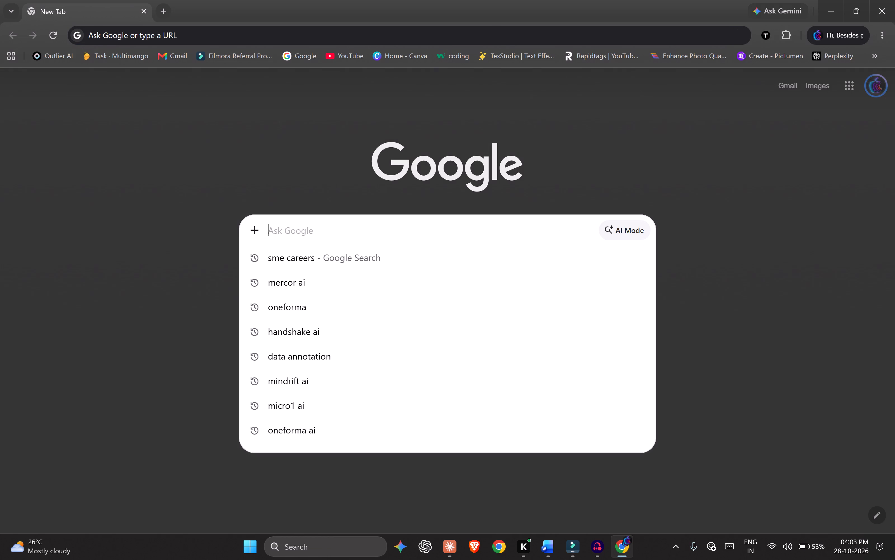
pyautogui.write('au')
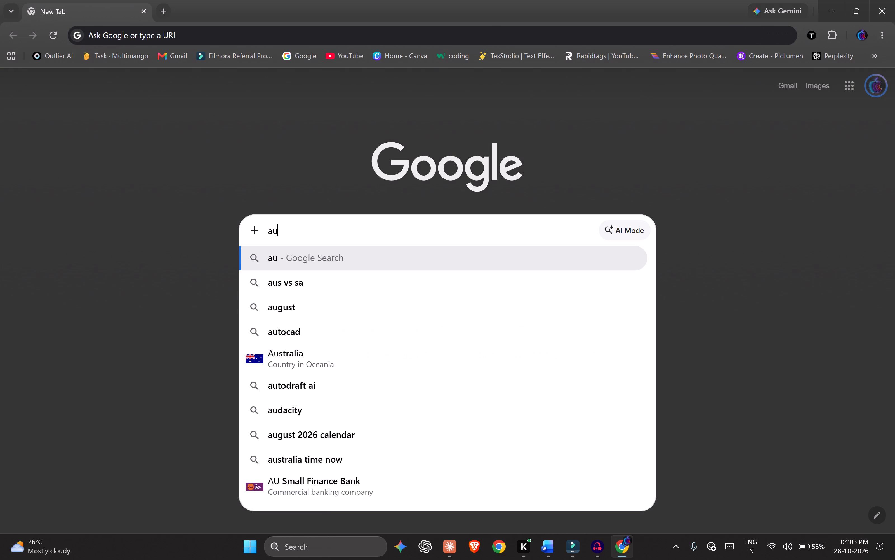
pyautogui.press('o')
pyautogui.write('ci')
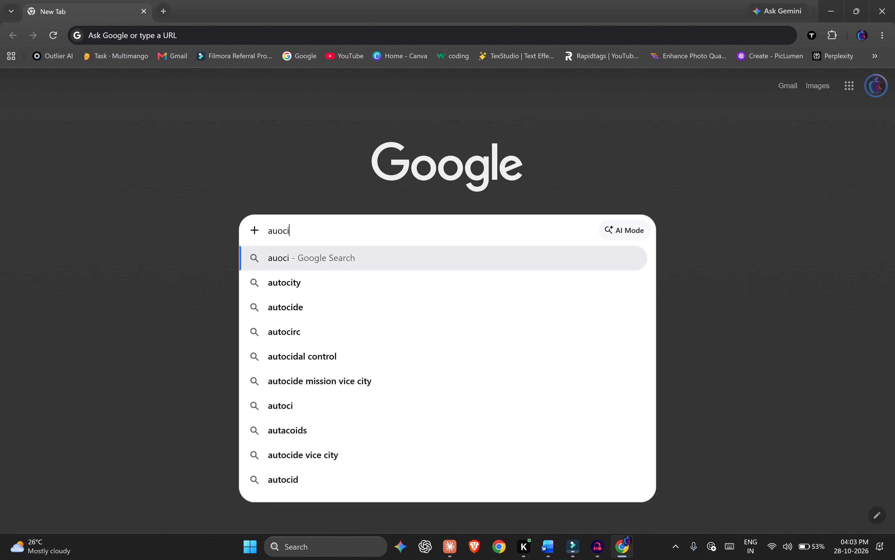
pyautogui.press('BackSpace')
pyautogui.press('BackSpace')
pyautogui.press('BackSpace')
pyautogui.press('BackSpace')
pyautogui.write('dob')
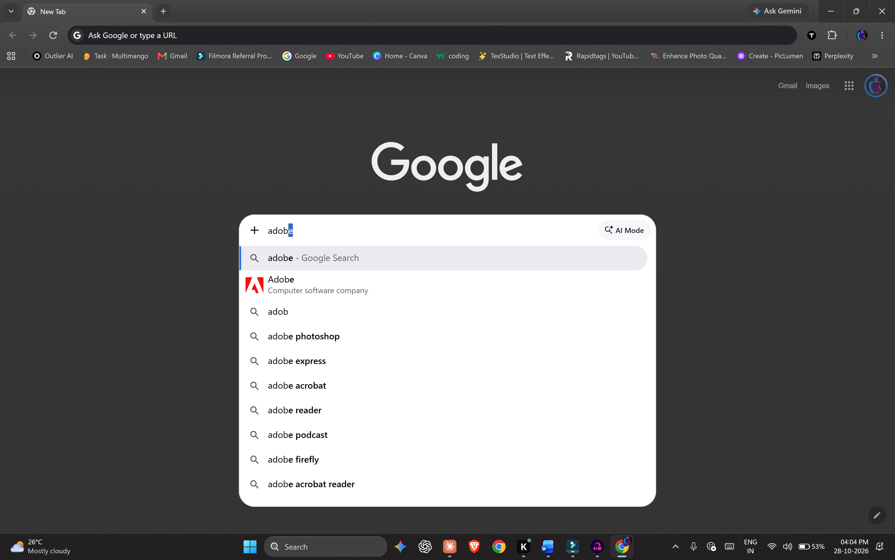
pyautogui.press('space')
pyautogui.press('BackSpace')
pyautogui.write('e voi')
pyautogui.press('Return')
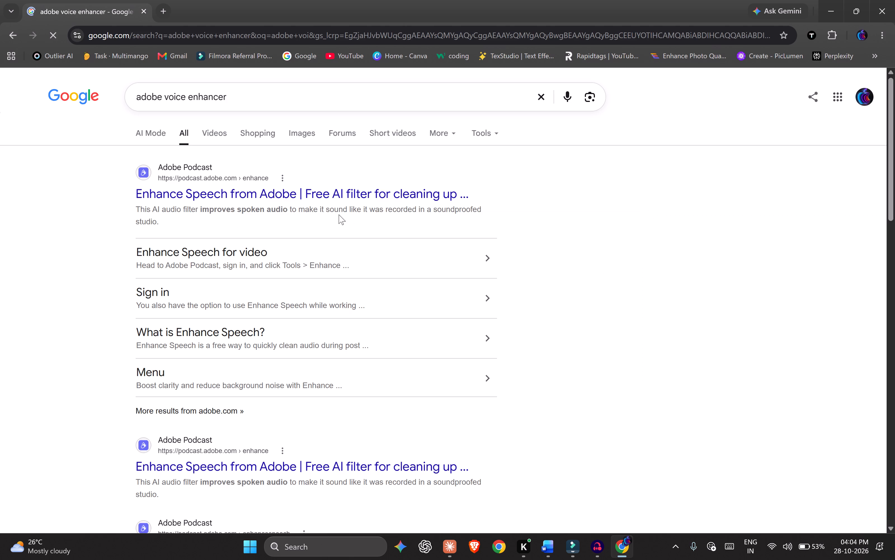
pyautogui.click(333, 192)
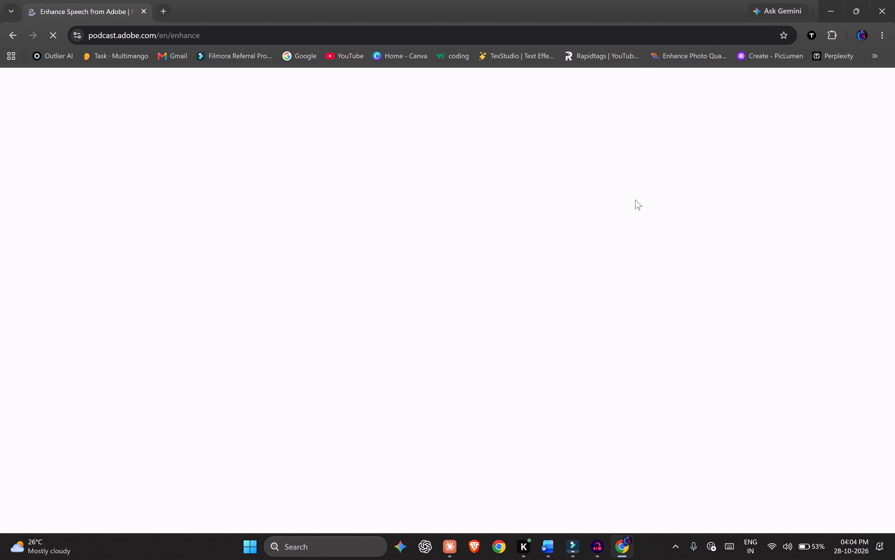
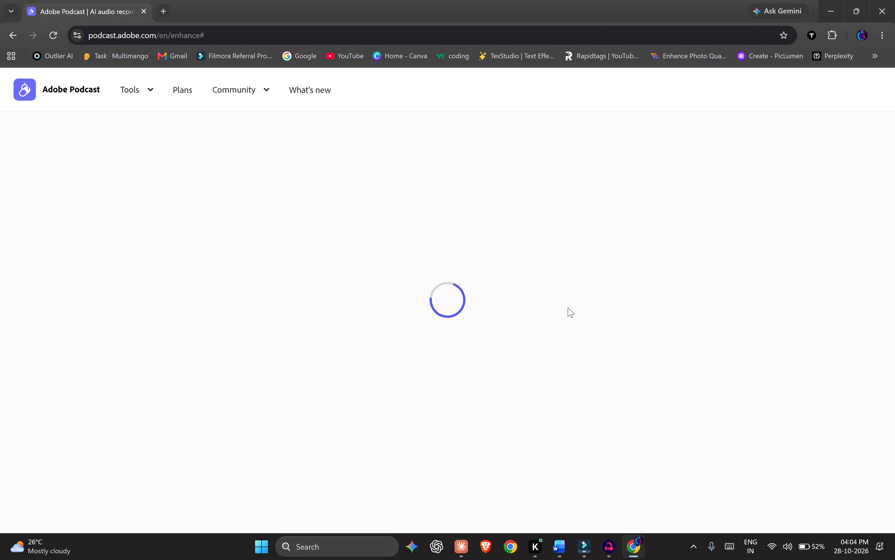
# Upload the fast voice-over from the YT LONG > voice over folder on drive D: to Adobe Podcast's Enhance tool.
pyautogui.click(231, 230)
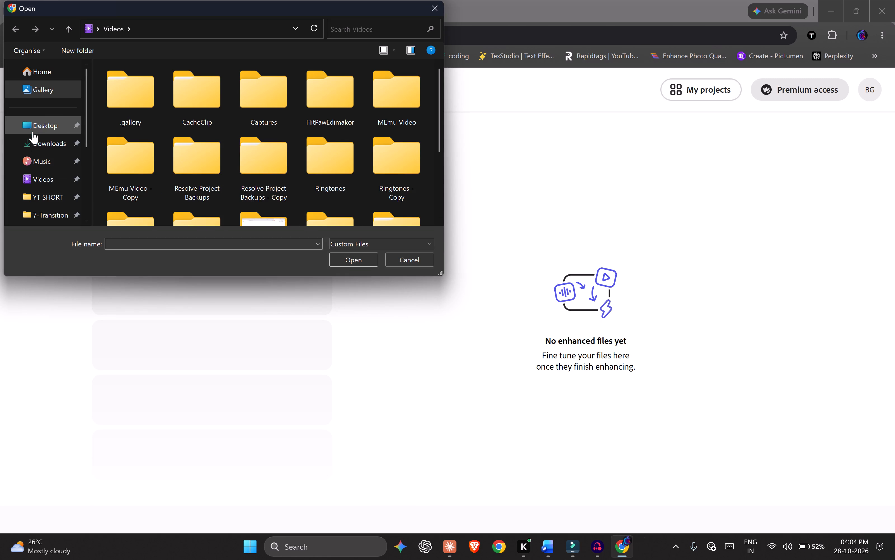
pyautogui.scroll(-3, 41, 131)
pyautogui.click(46, 181)
pyautogui.scroll(-3, 312, 150)
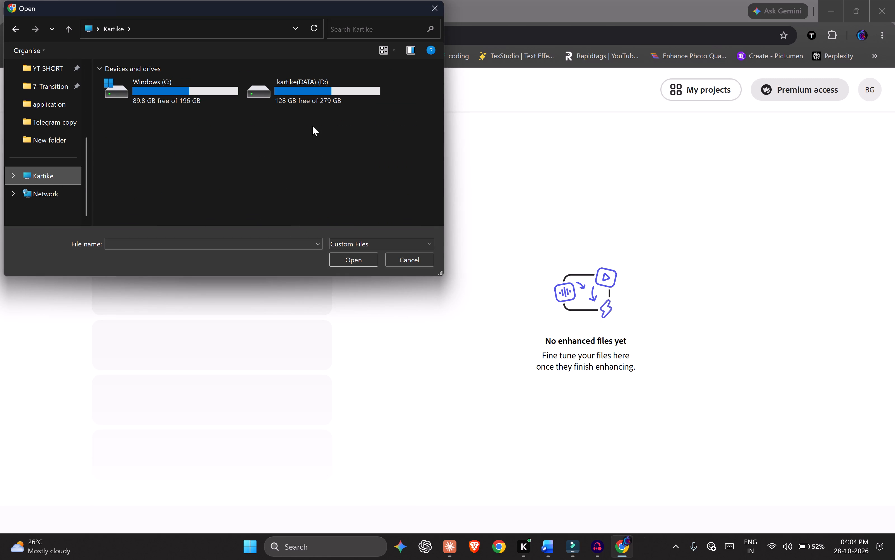
pyautogui.click(311, 118)
pyautogui.doubleClick(311, 100)
pyautogui.click(316, 177)
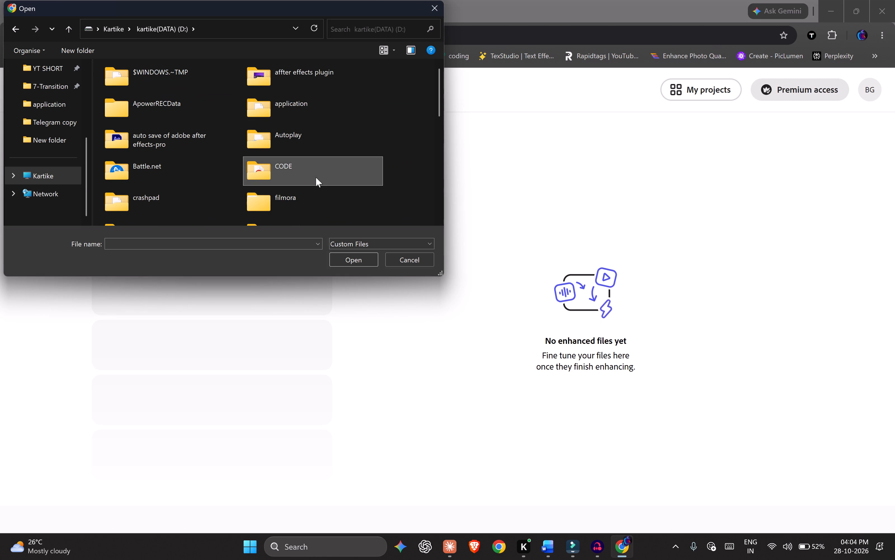
pyautogui.press('y')
pyautogui.click(292, 153)
pyautogui.doubleClick(292, 153)
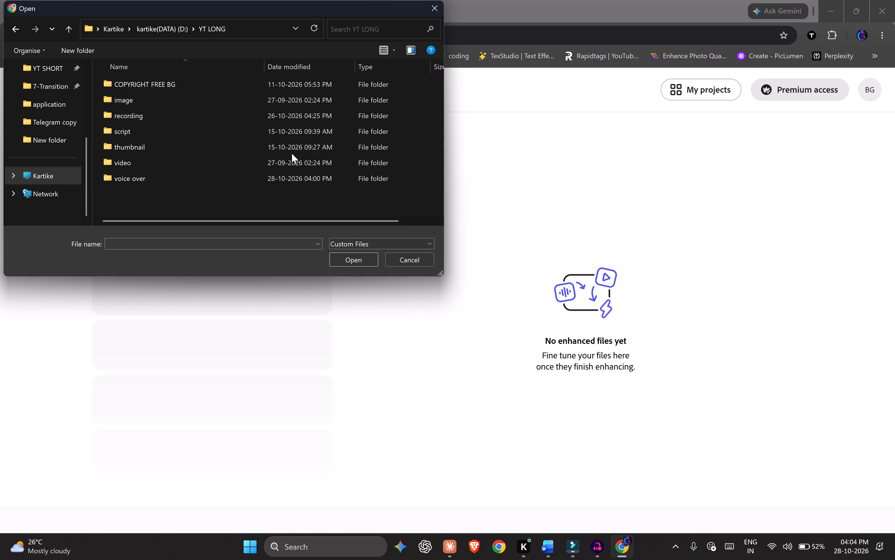
pyautogui.doubleClick(129, 179)
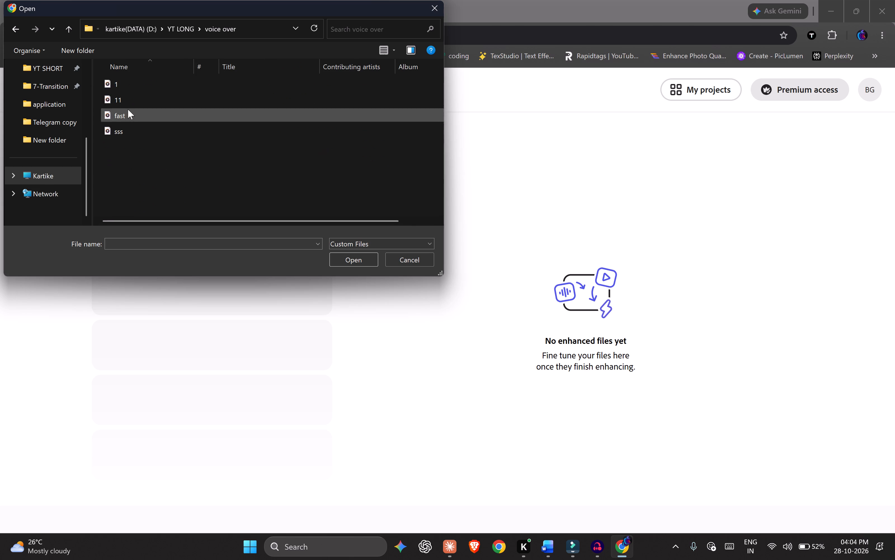
pyautogui.click(131, 124)
pyautogui.click(131, 118)
pyautogui.click(347, 260)
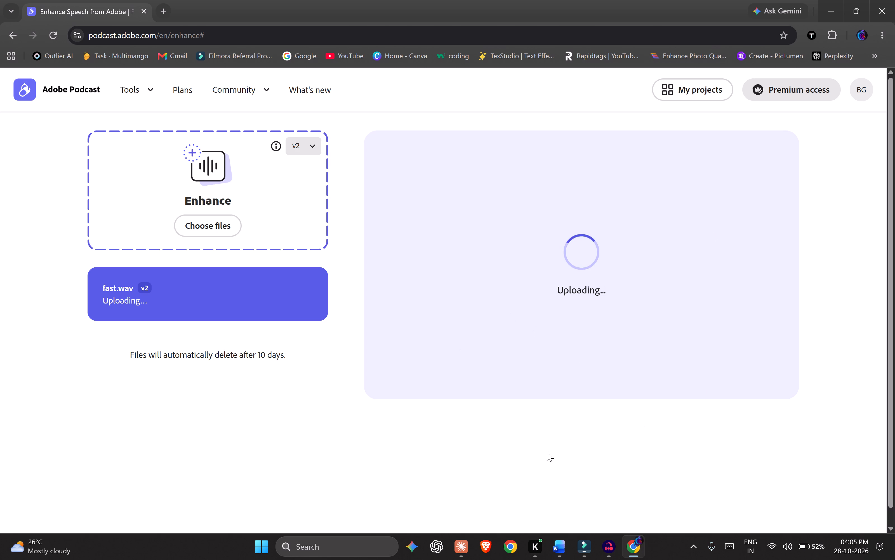
# Switch from Chrome back to the video project in Filmora.
pyautogui.click(548, 559)
pyautogui.click(563, 556)
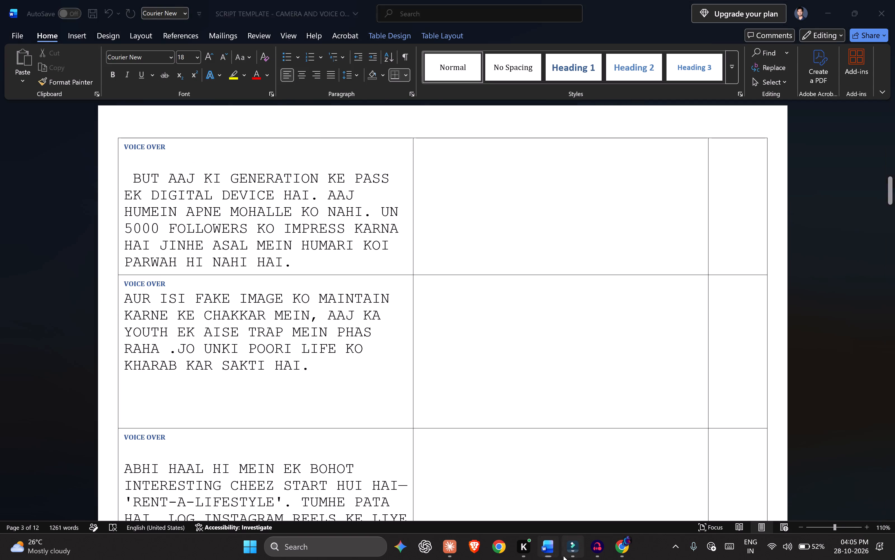
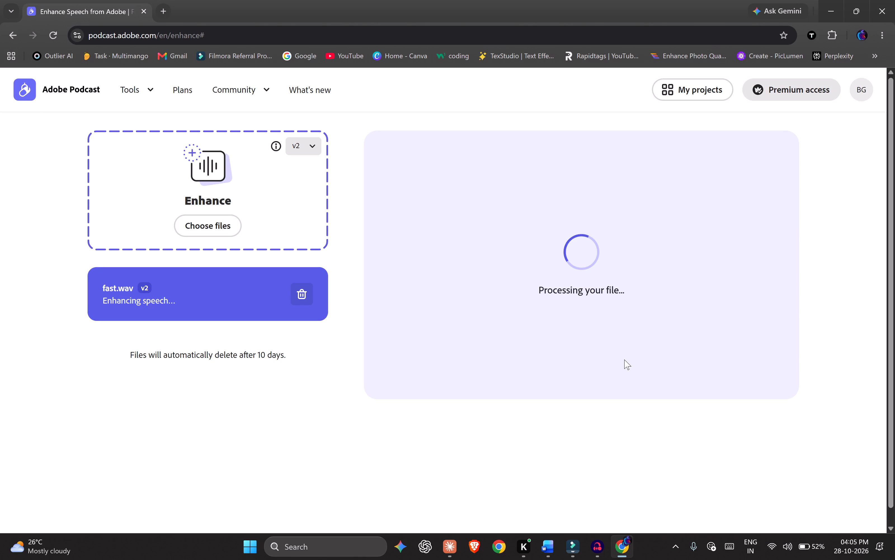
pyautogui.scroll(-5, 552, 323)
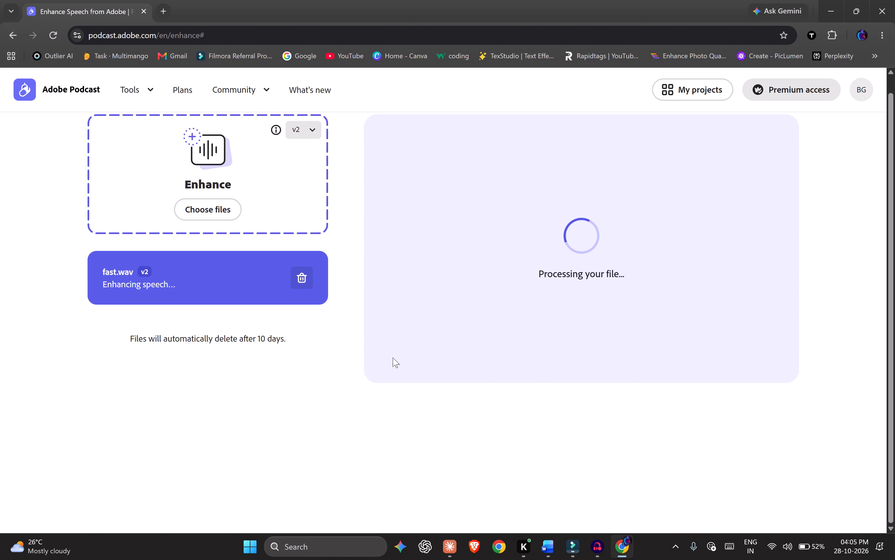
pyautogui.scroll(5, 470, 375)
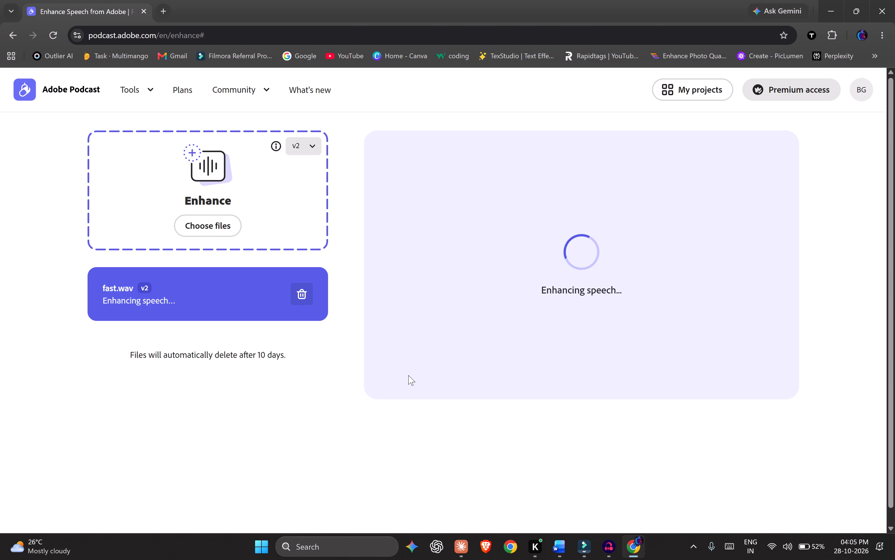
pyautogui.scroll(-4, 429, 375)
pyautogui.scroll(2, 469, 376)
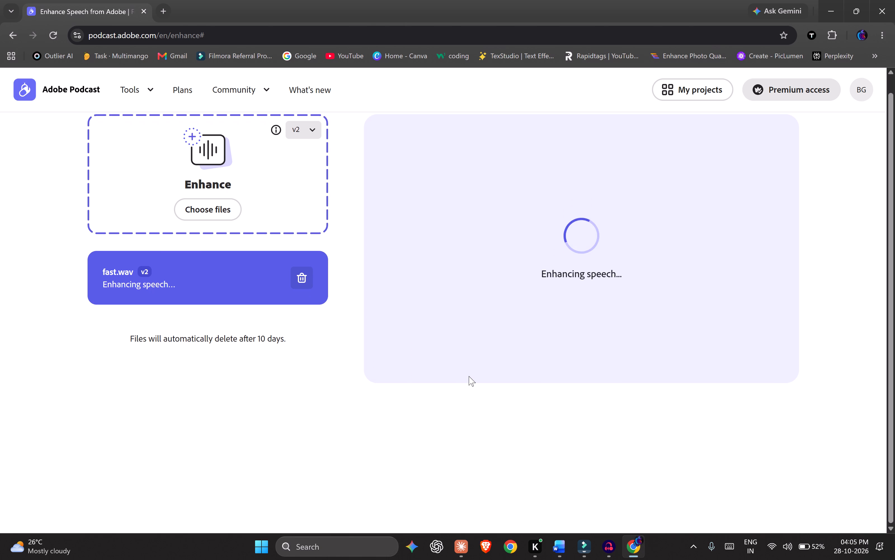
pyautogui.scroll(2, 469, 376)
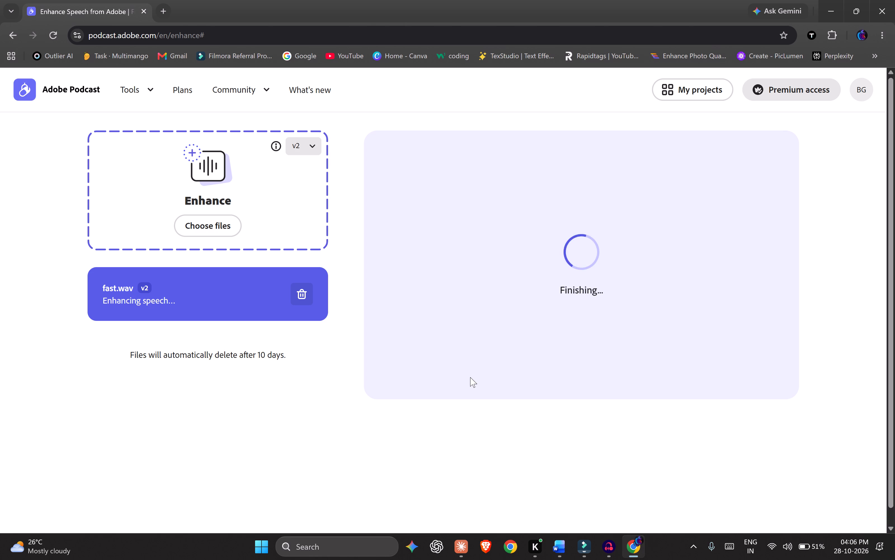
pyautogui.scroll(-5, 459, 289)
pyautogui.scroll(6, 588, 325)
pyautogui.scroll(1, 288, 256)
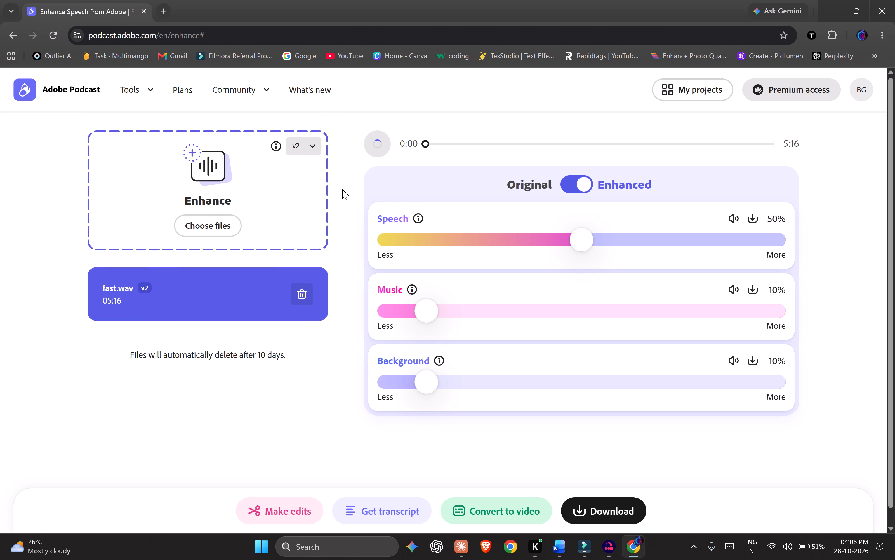
# Listen to the enhanced version of fast.wav, skipping ahead slightly from its beginning.
pyautogui.click(374, 147)
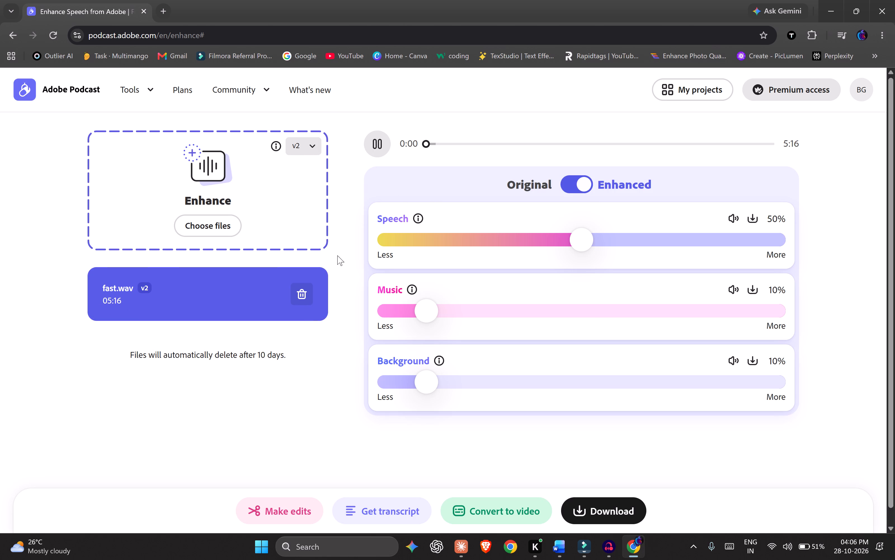
pyautogui.click(436, 144)
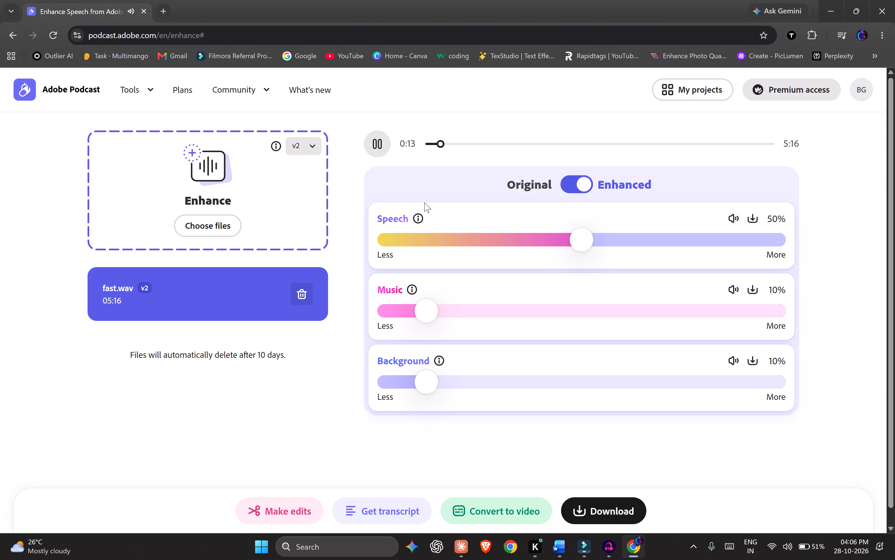
# Download the enhanced voice-over to the Desktop under the file name fast-esv2-50p-bg-10p-music-10p.
pyautogui.click(621, 509)
pyautogui.click(58, 125)
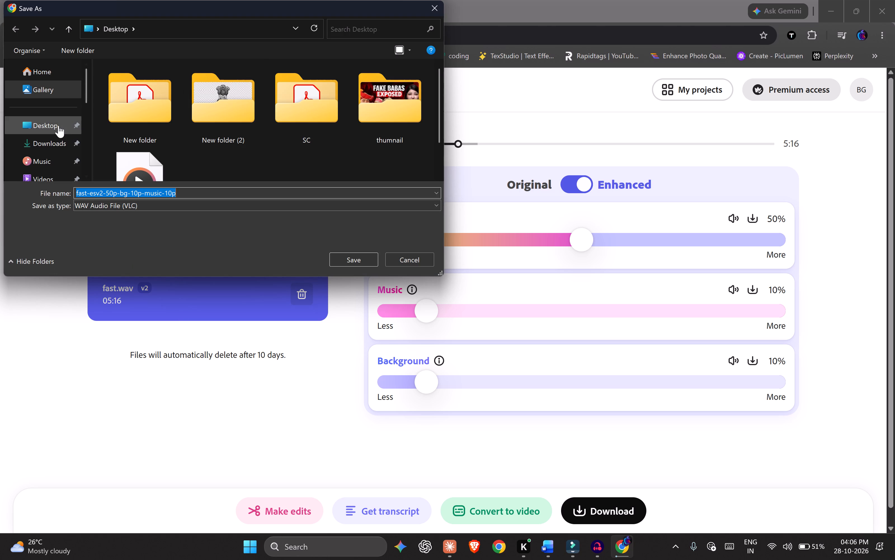
pyautogui.click(359, 260)
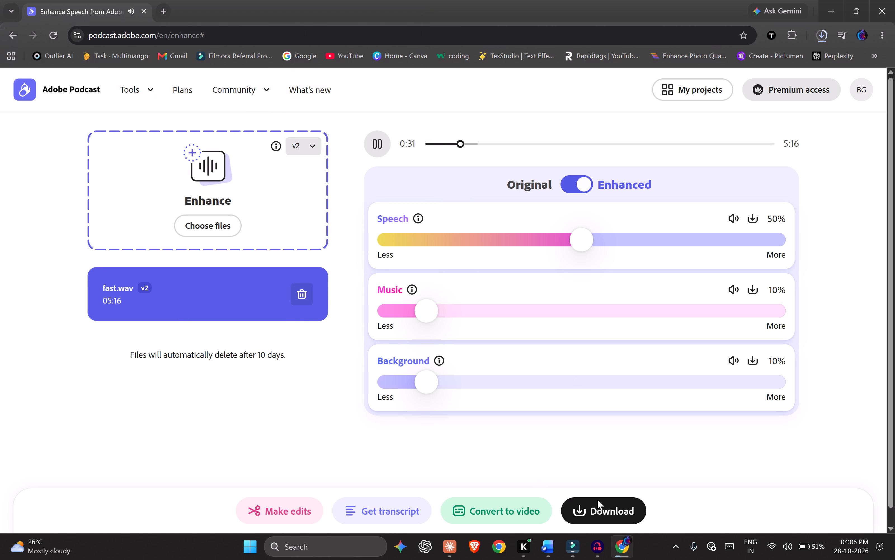
# Switch to Filmora and delete the original fast voice-over clip from track Audio 1.
pyautogui.click(572, 548)
pyautogui.click(375, 448)
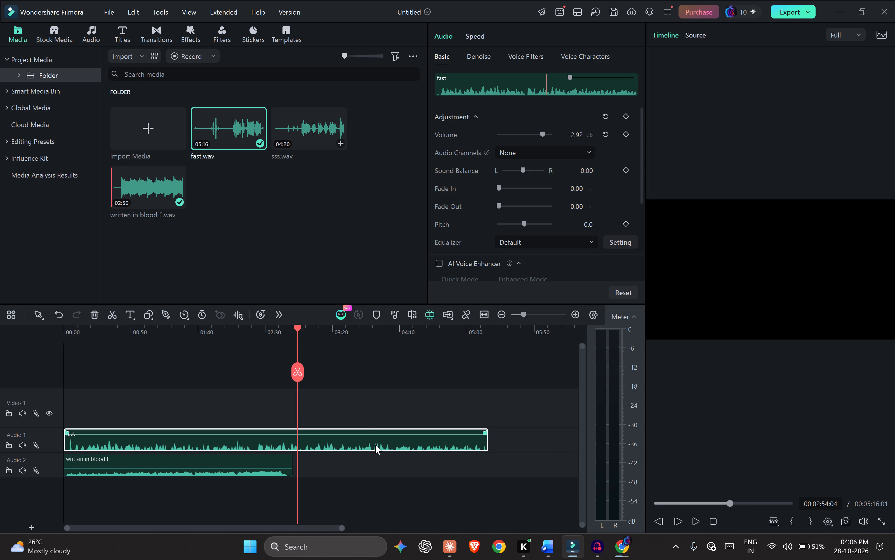
pyautogui.press('Delete')
# Import the enhanced voice-over fast-esv2-50p-bg-10p-music-10p from the Desktop into the project media folder.
pyautogui.click(156, 115)
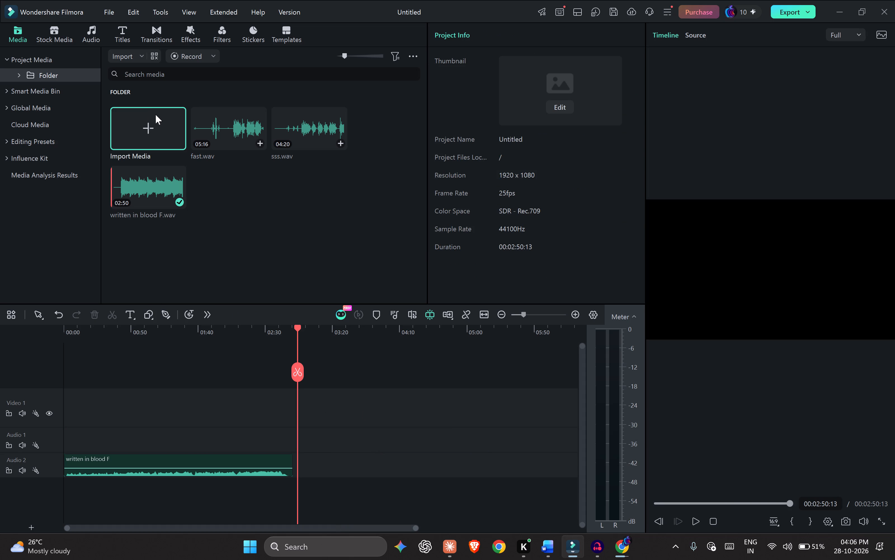
pyautogui.click(41, 133)
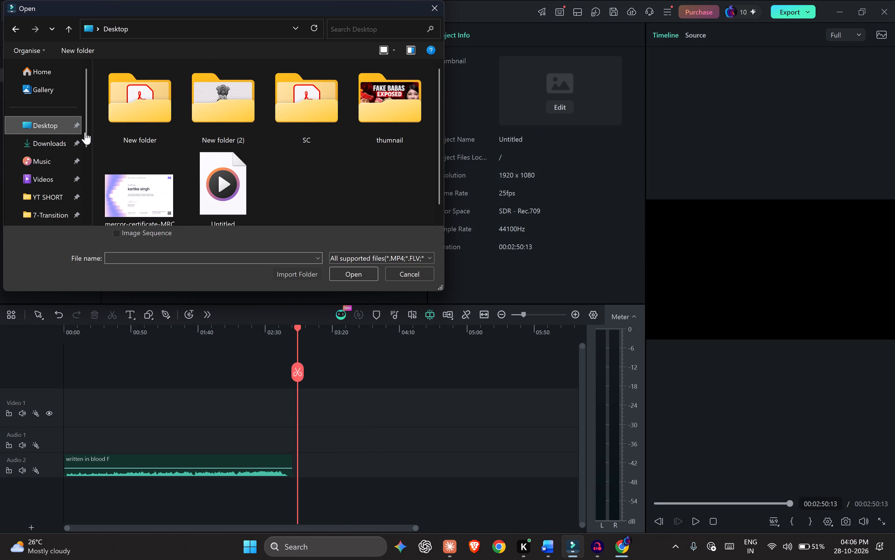
pyautogui.scroll(-2, 330, 158)
pyautogui.click(326, 181)
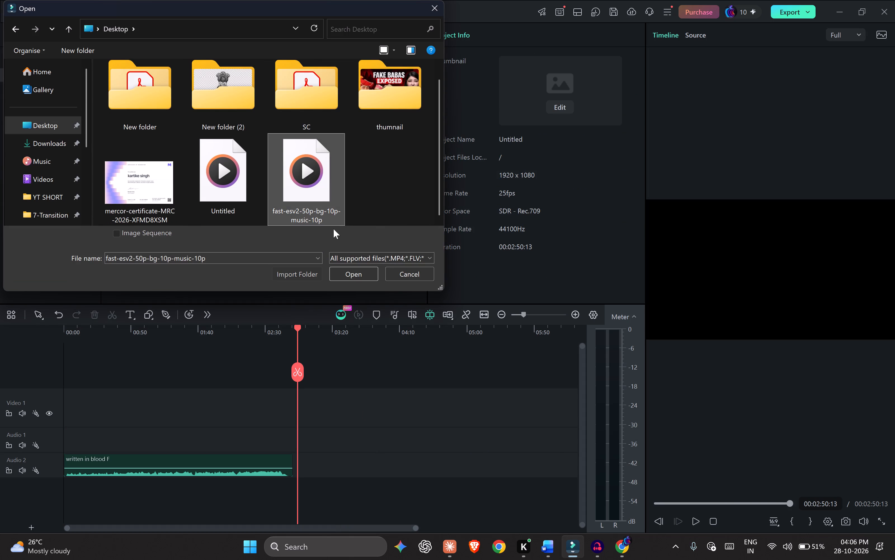
pyautogui.click(344, 277)
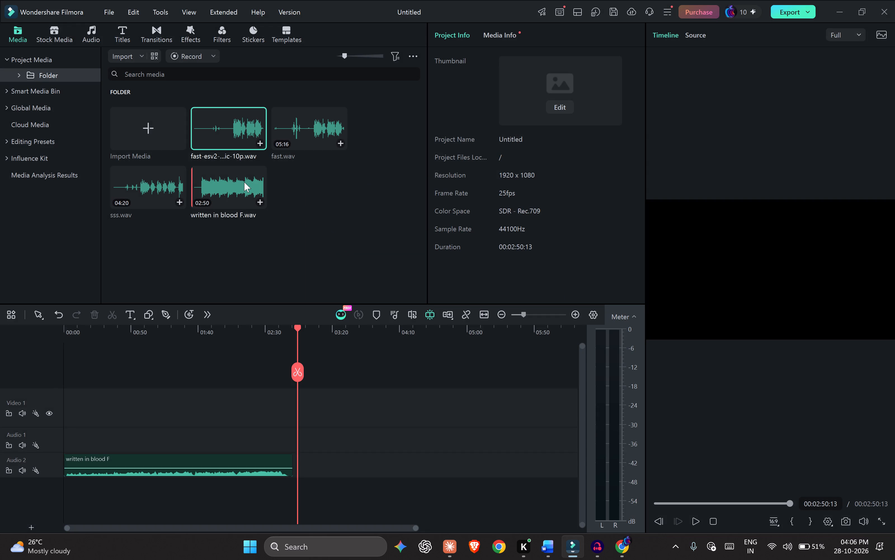
# Place the enhanced voice-over at the start of track Audio 1, above the written in blood F music.
pyautogui.moveTo(230, 117); pyautogui.dragTo(48, 420)
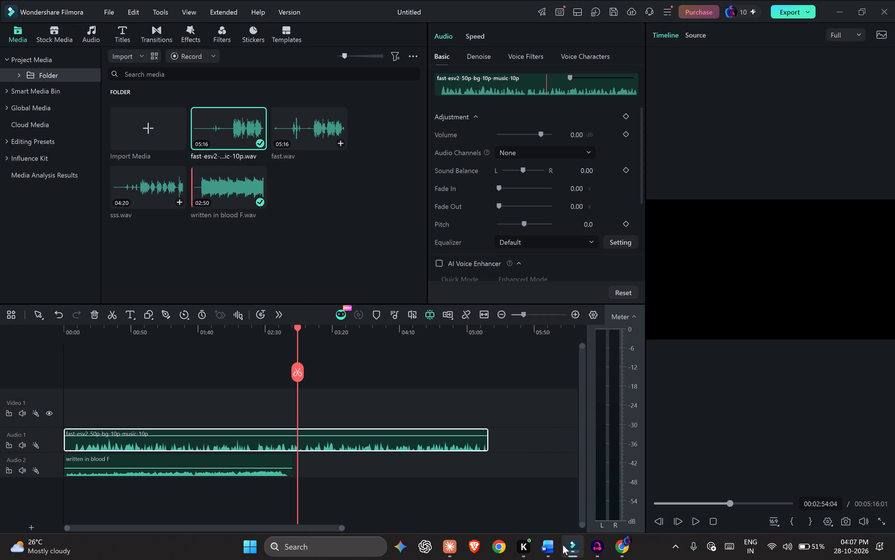
# Switch to Chrome, pause the Adobe Podcast preview, and minimize the browser to return to Filmora.
pyautogui.click(618, 546)
pyautogui.click(383, 143)
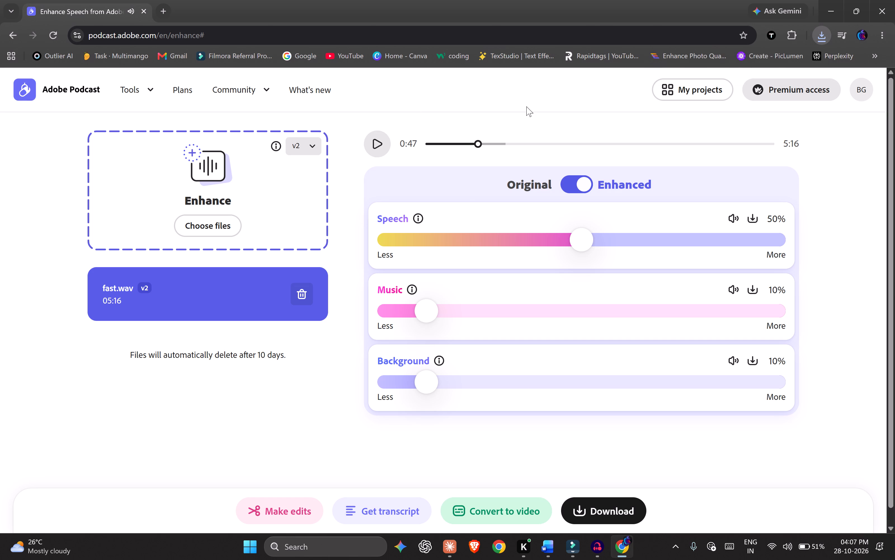
pyautogui.click(826, 20)
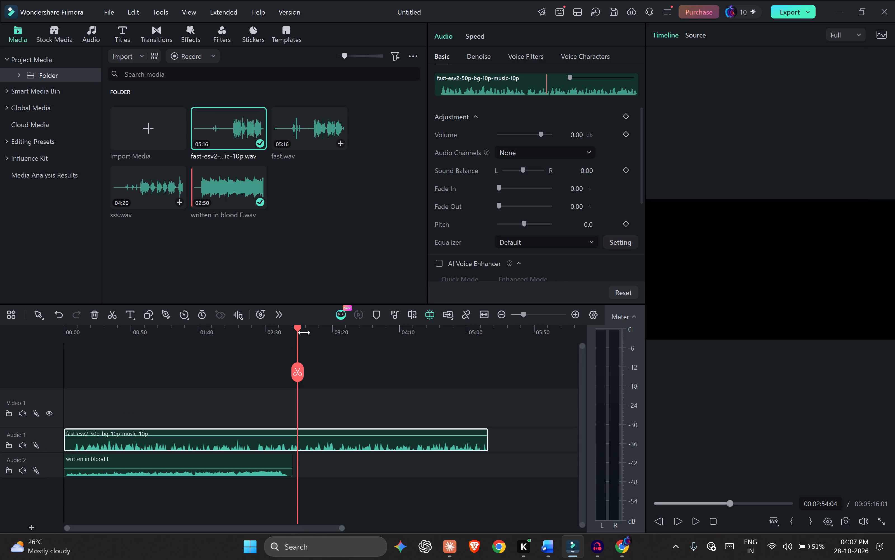
# Play the timeline from the beginning to check the enhanced voice-over against the written in blood F music.
pyautogui.moveTo(298, 329); pyautogui.dragTo(0, 381)
pyautogui.press('space')
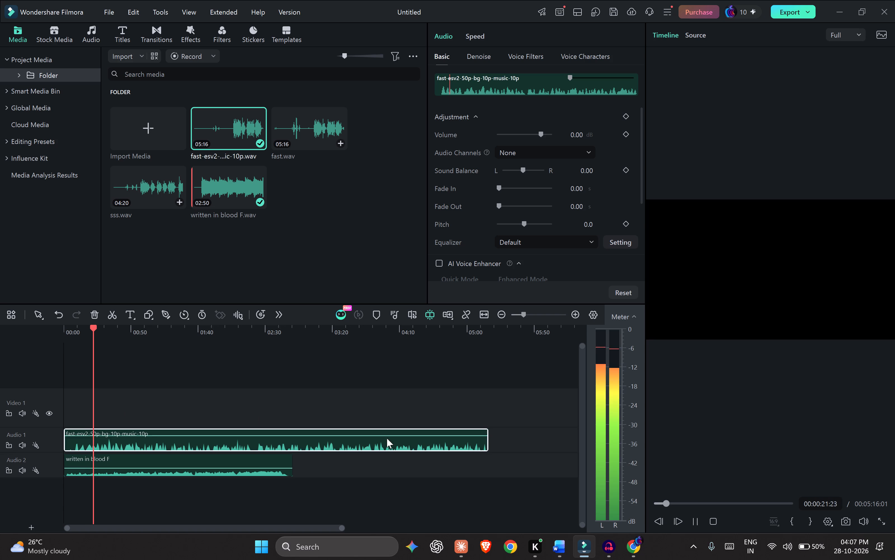
pyautogui.click(633, 550)
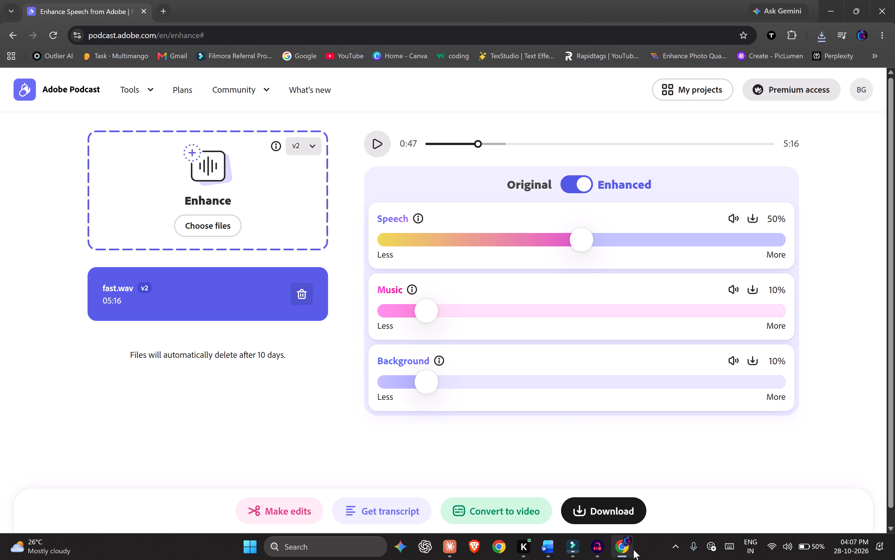
pyautogui.click(633, 550)
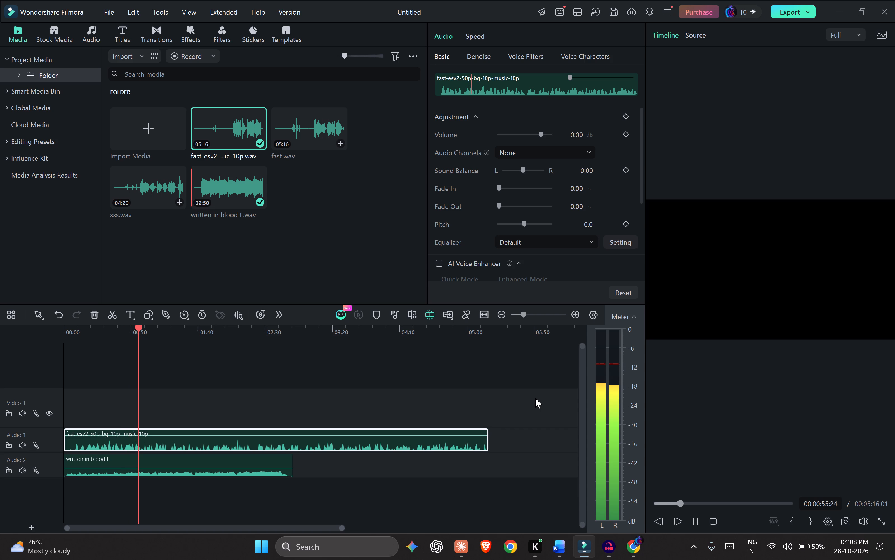
pyautogui.scroll(3, 535, 398)
pyautogui.scroll(-3, 535, 398)
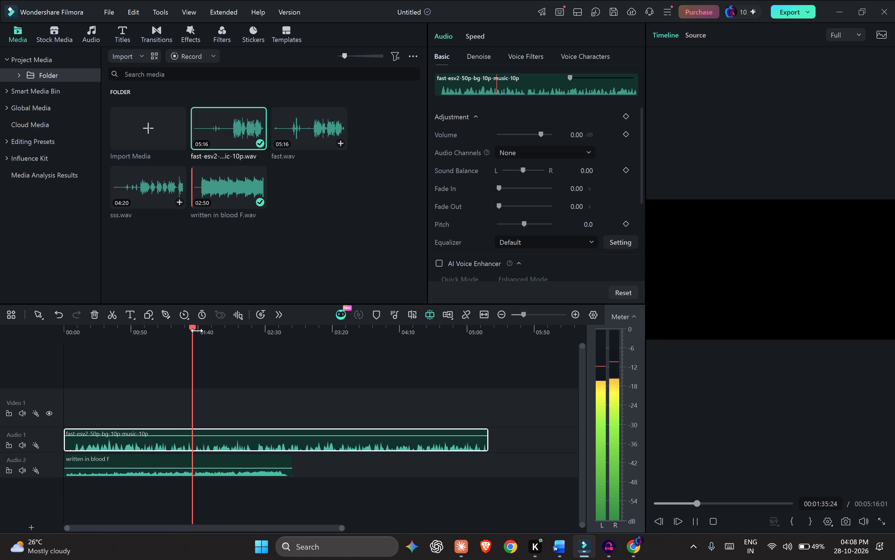
pyautogui.moveTo(277, 488); pyautogui.dragTo(177, 409)
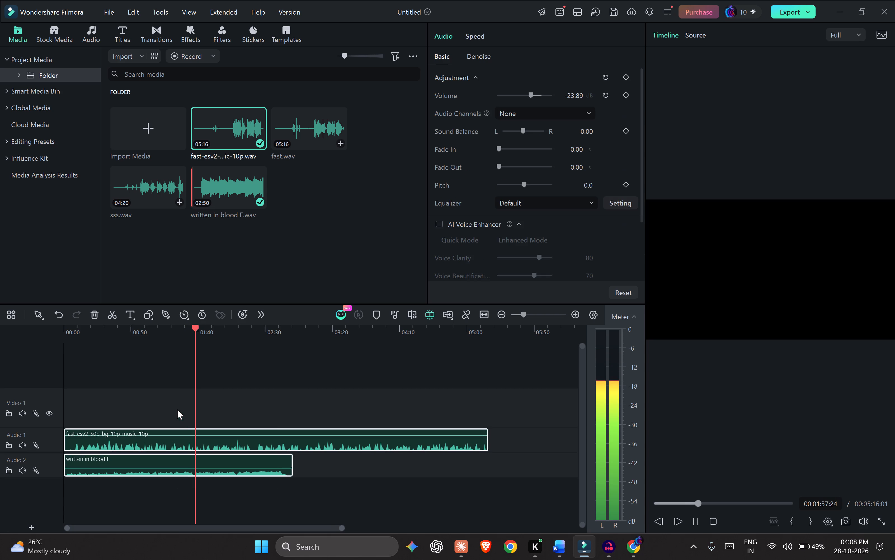
# Start closing the Filmora project.
pyautogui.click(885, 7)
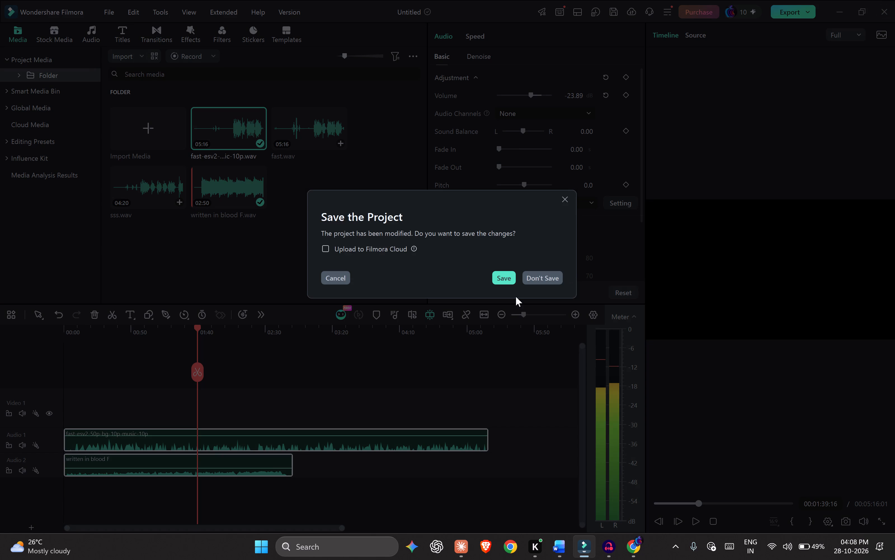
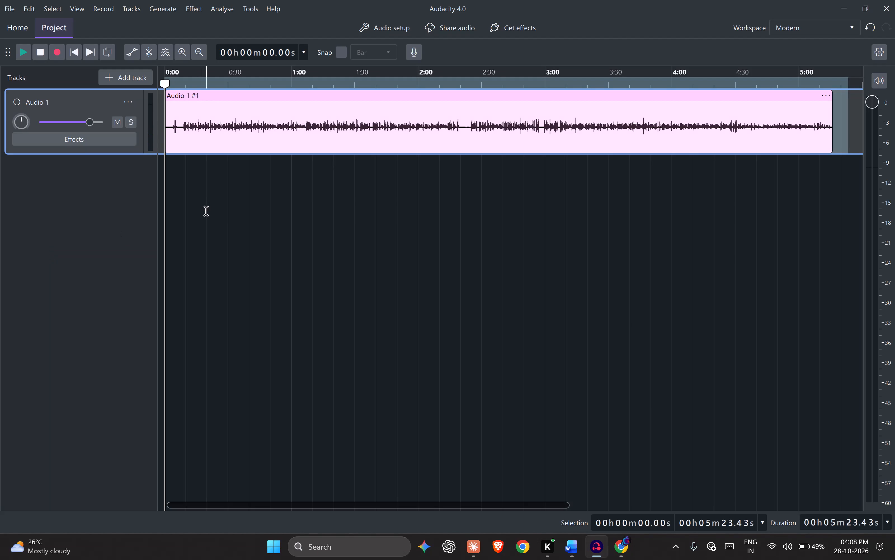
# Delete the whole recorded voice-over clip from the Audio 1 track in Audacity, leaving the track in place.
pyautogui.press('Delete')
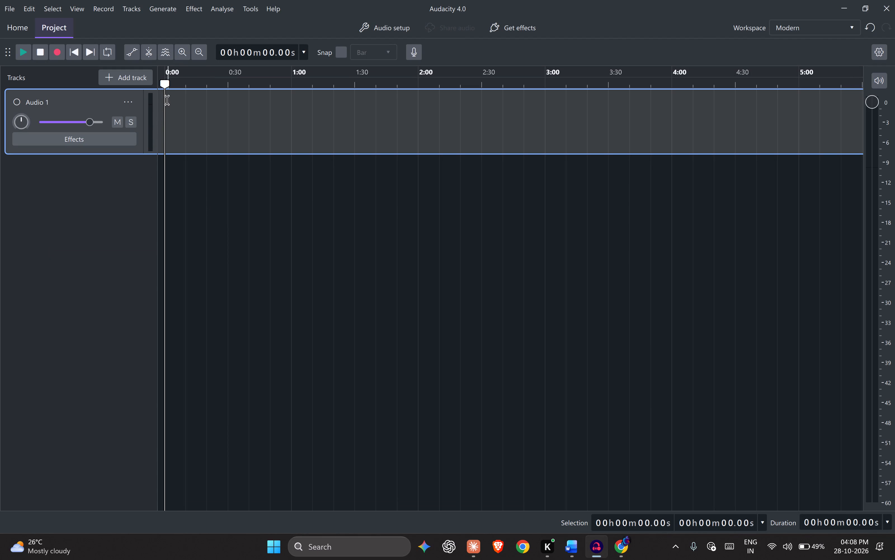